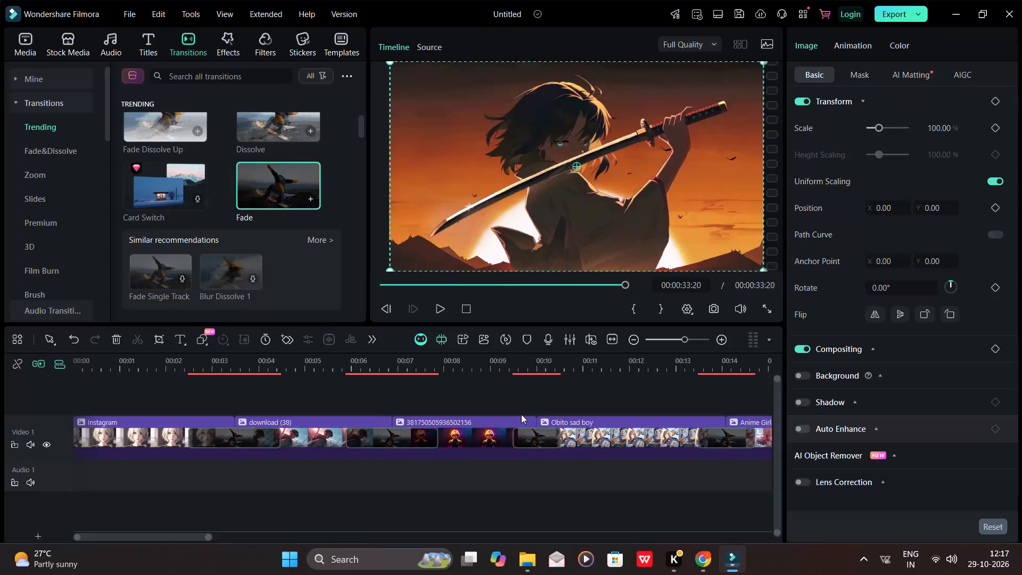
Look along the whole timeline to examine the order of the image clips and the transitions between them.
scroll(422, 414, down, 1)
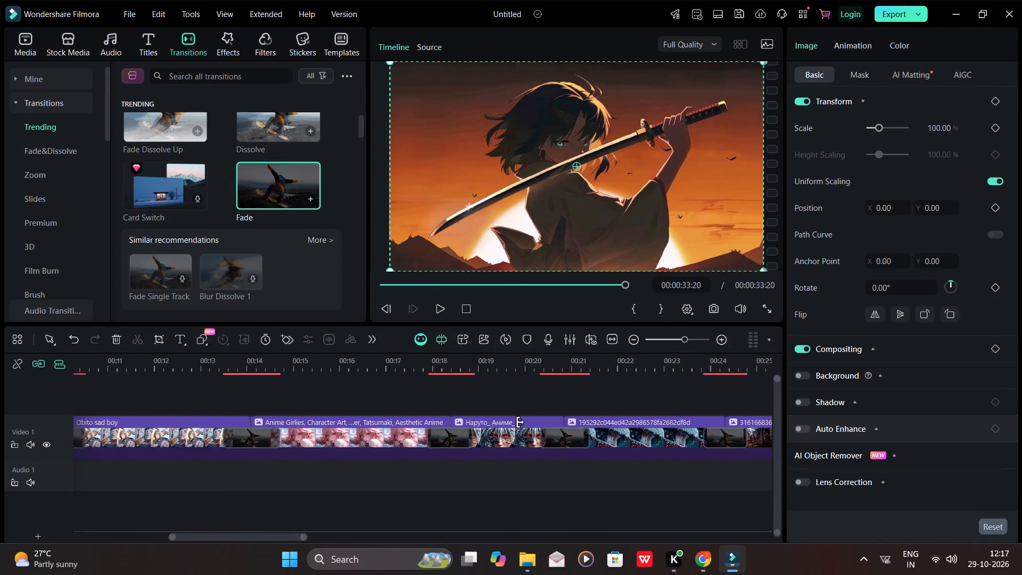
scroll(521, 422, down, 1)
scroll(491, 408, right, 3)
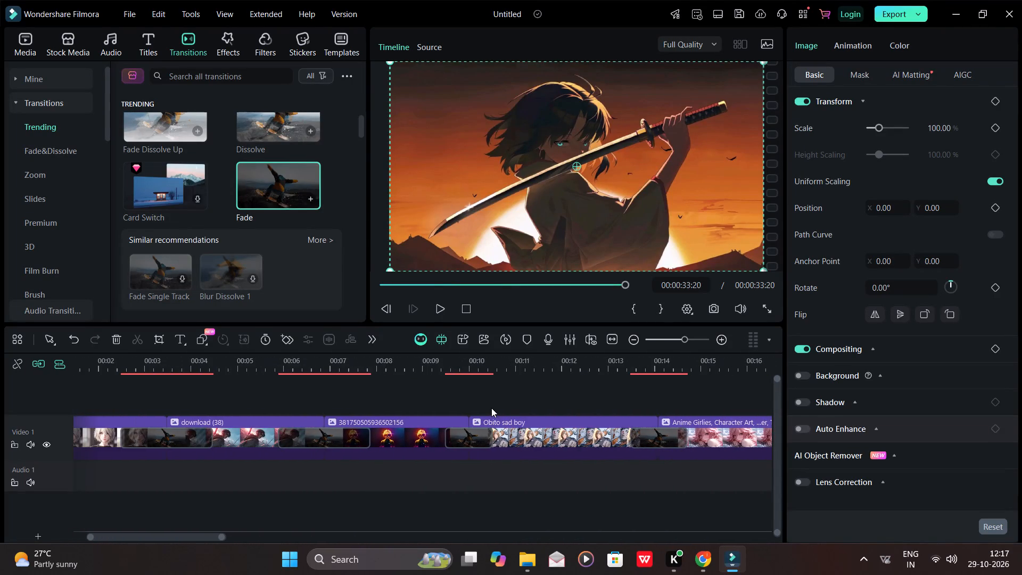
scroll(491, 408, right, 2)
scroll(491, 408, left, 1)
scroll(466, 336, left, 1)
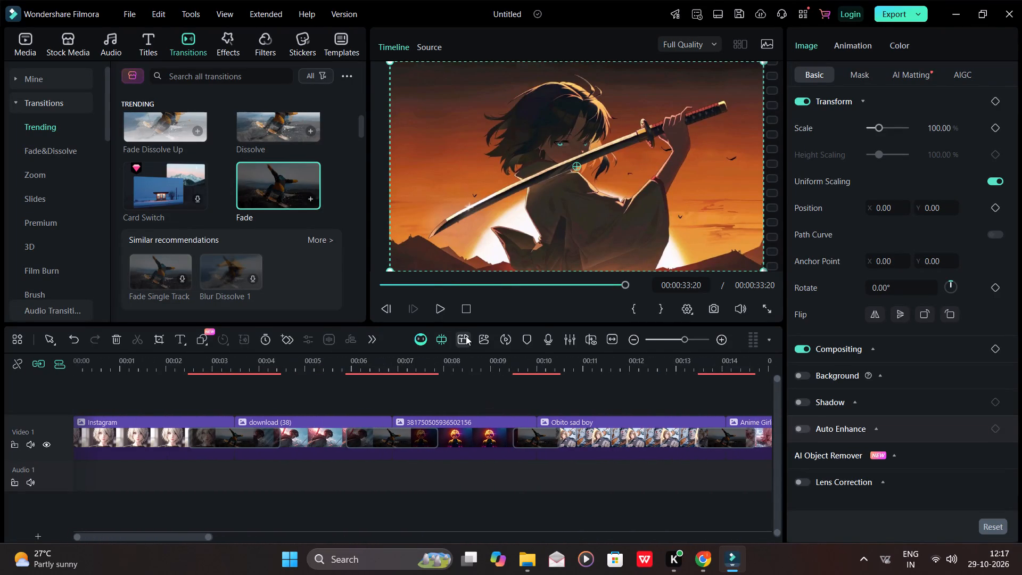
scroll(466, 336, left, 1)
scroll(466, 336, right, 1)
scroll(312, 435, right, 4)
scroll(120, 447, right, 3)
click(127, 437)
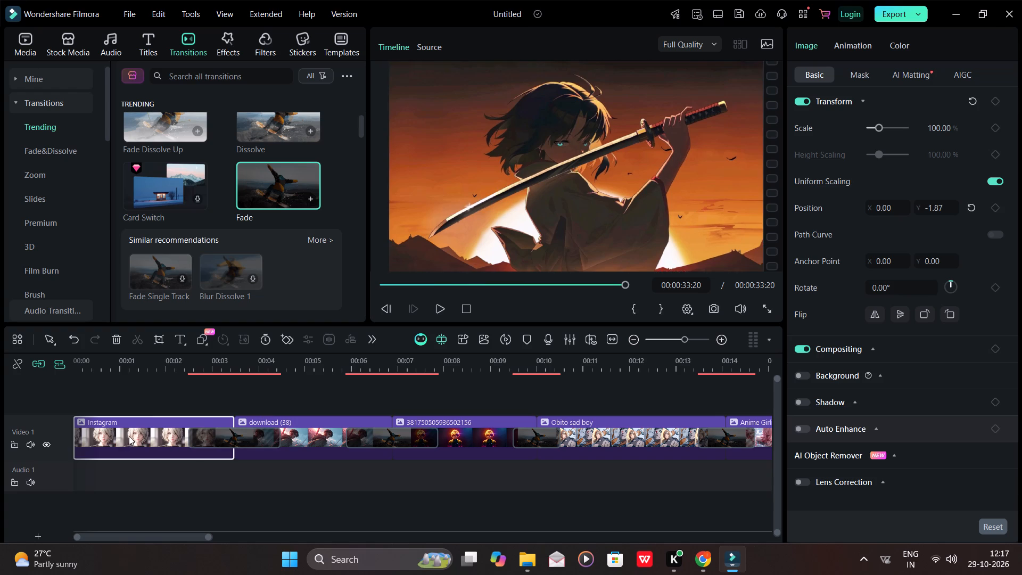
scroll(154, 414, right, 7)
scroll(568, 448, left, 9)
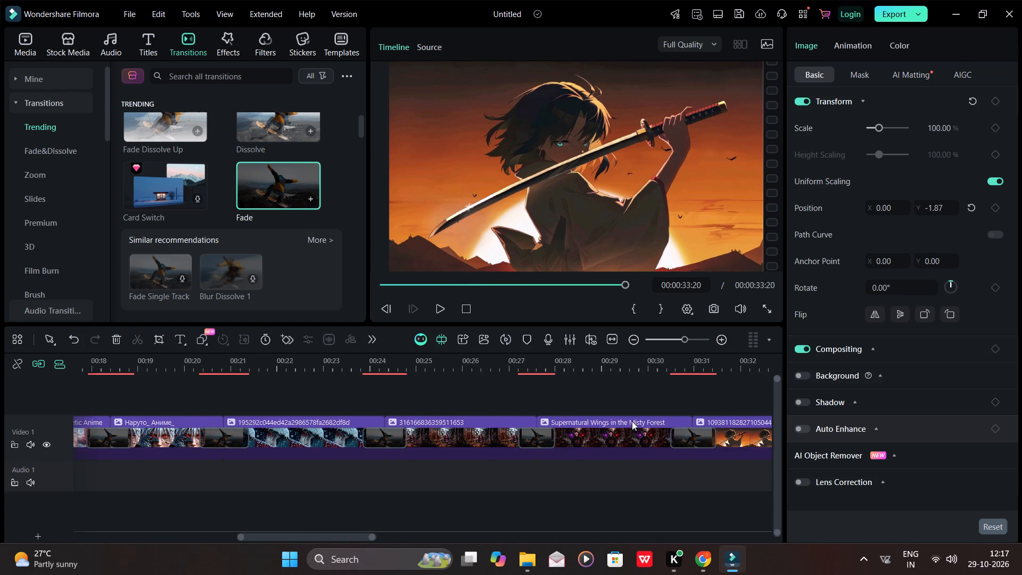
scroll(632, 421, left, 7)
scroll(655, 416, right, 5)
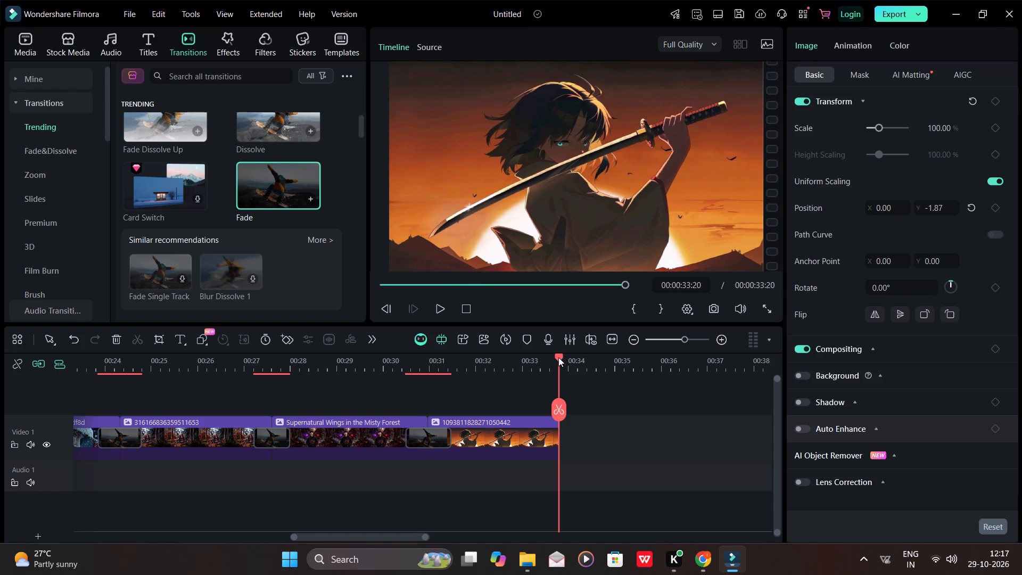
Move the playhead from the end of the project back to the very start of the timeline.
drag(558, 357, 239, 388)
scroll(372, 366, right, 6)
scroll(290, 370, right, 7)
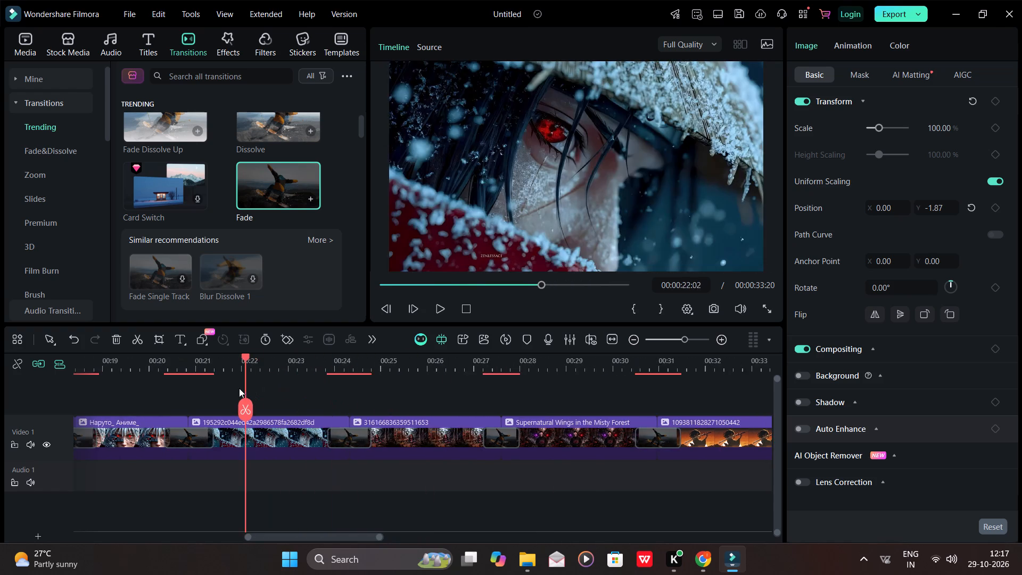
scroll(239, 388, right, 9)
drag(239, 388, 232, 391)
scroll(372, 396, right, 4)
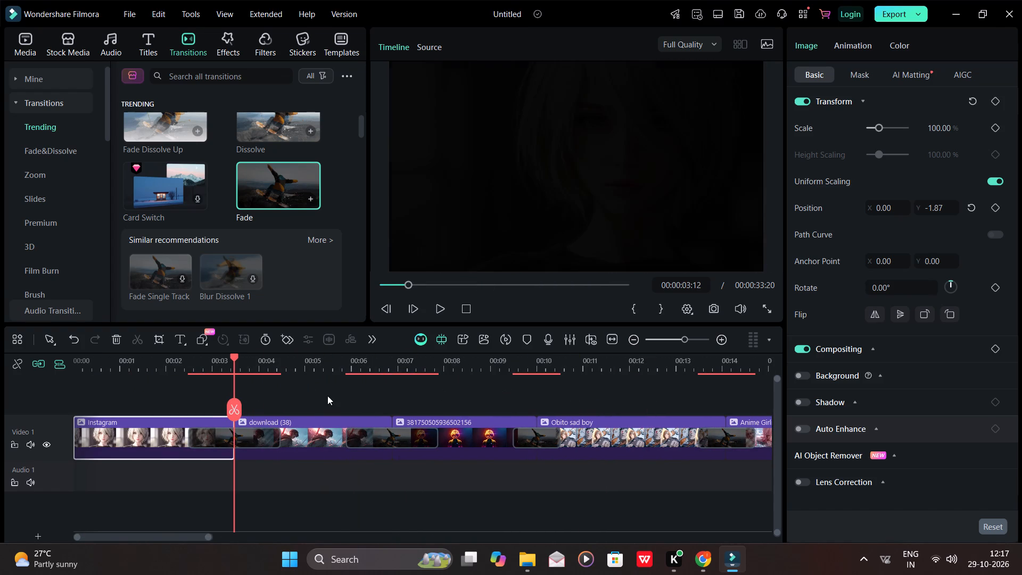
scroll(327, 396, right, 3)
drag(233, 358, 38, 380)
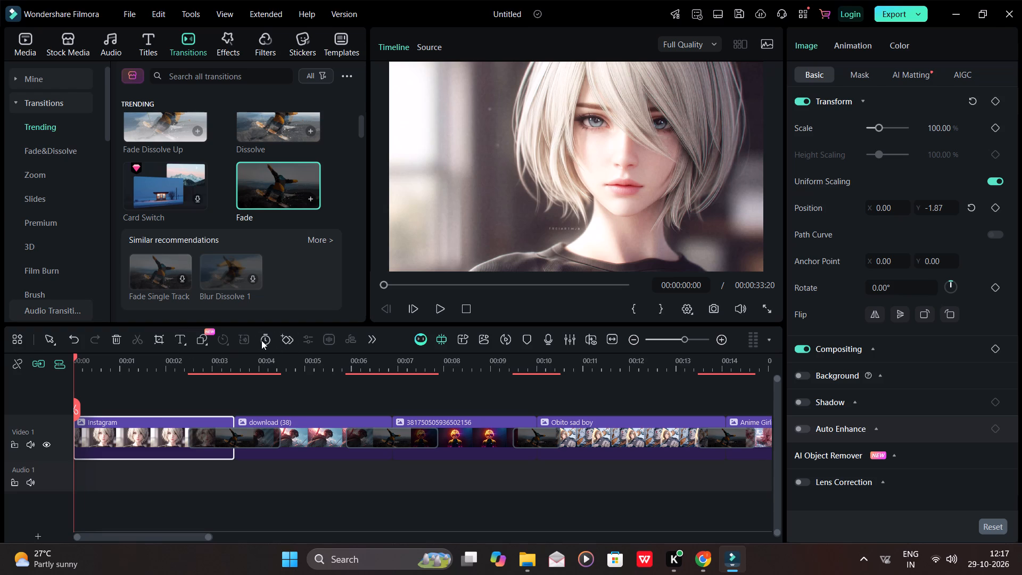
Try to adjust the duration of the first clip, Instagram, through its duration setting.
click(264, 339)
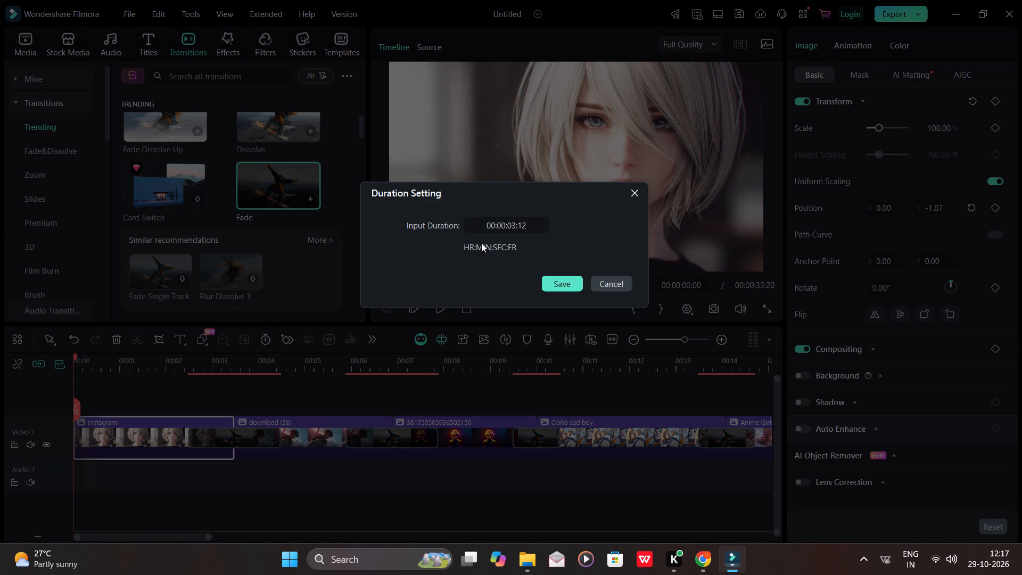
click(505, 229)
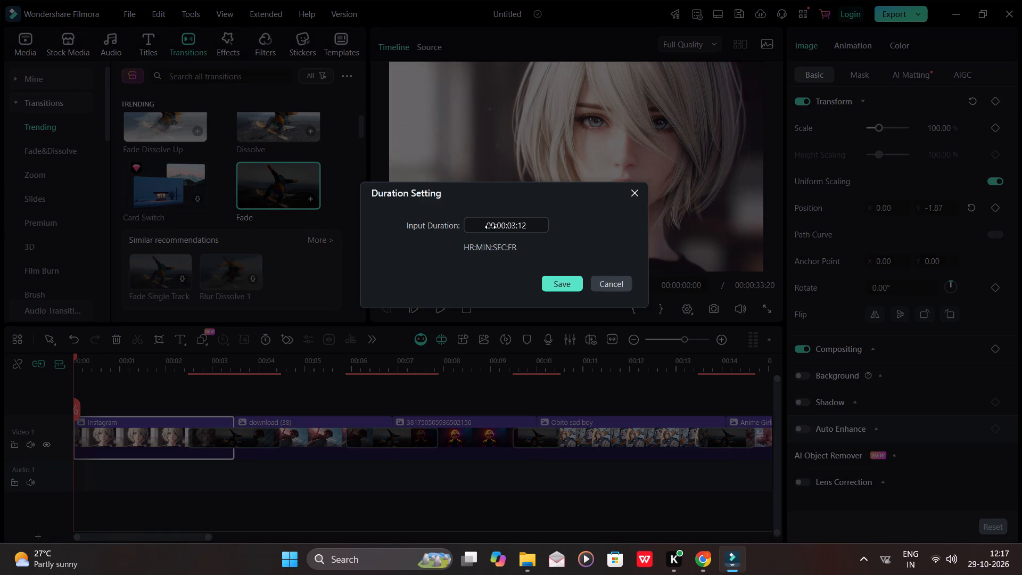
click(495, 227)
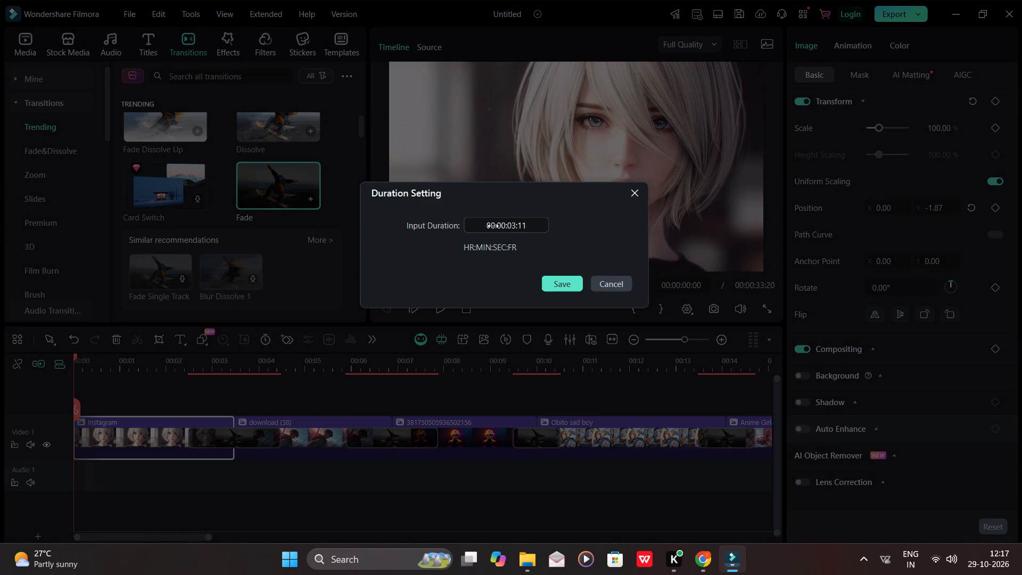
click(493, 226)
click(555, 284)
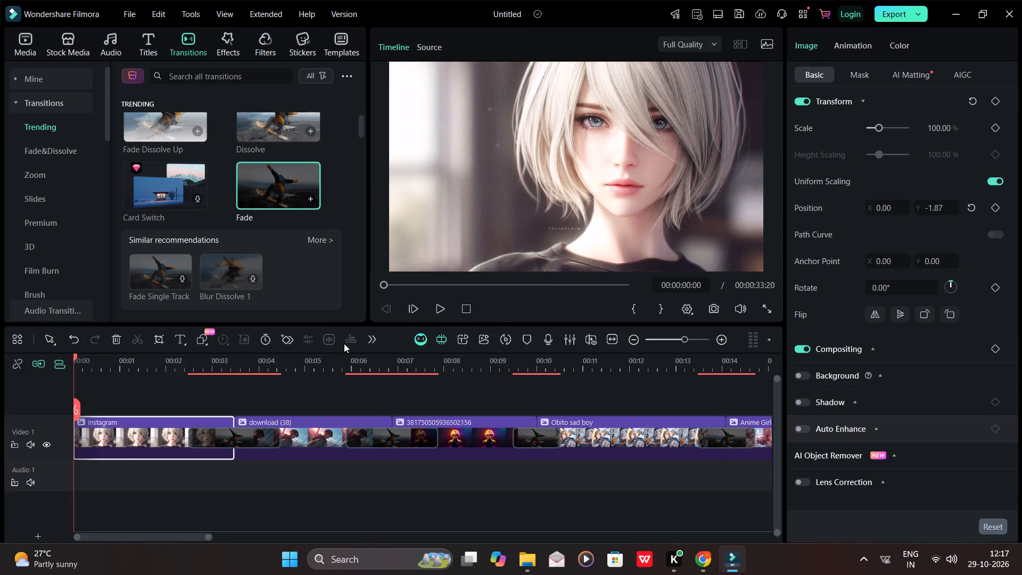
Play the slideshow from the start to preview the first clips and transitions, and return the playhead to the beginning.
key(space)
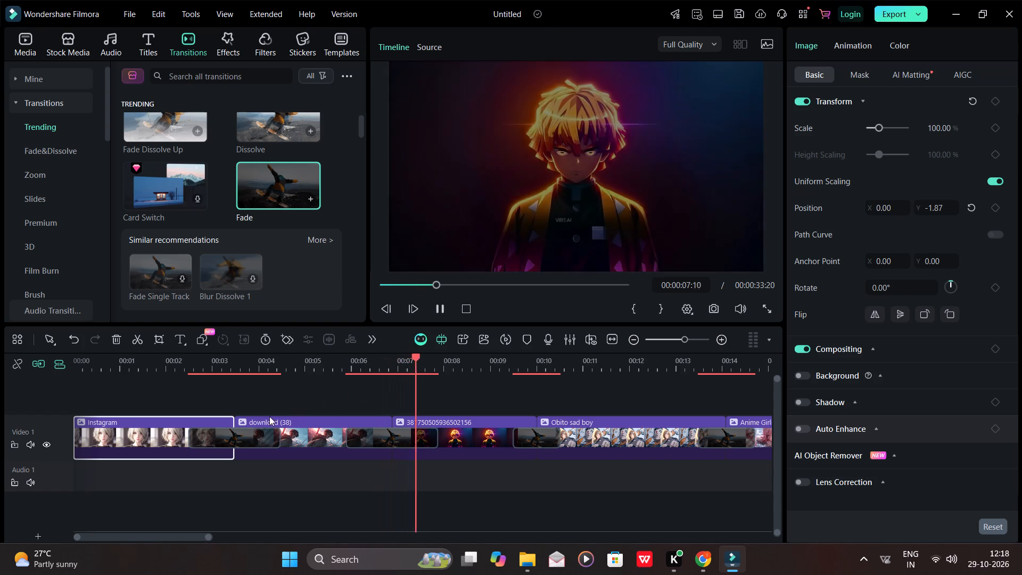
drag(465, 358, 62, 379)
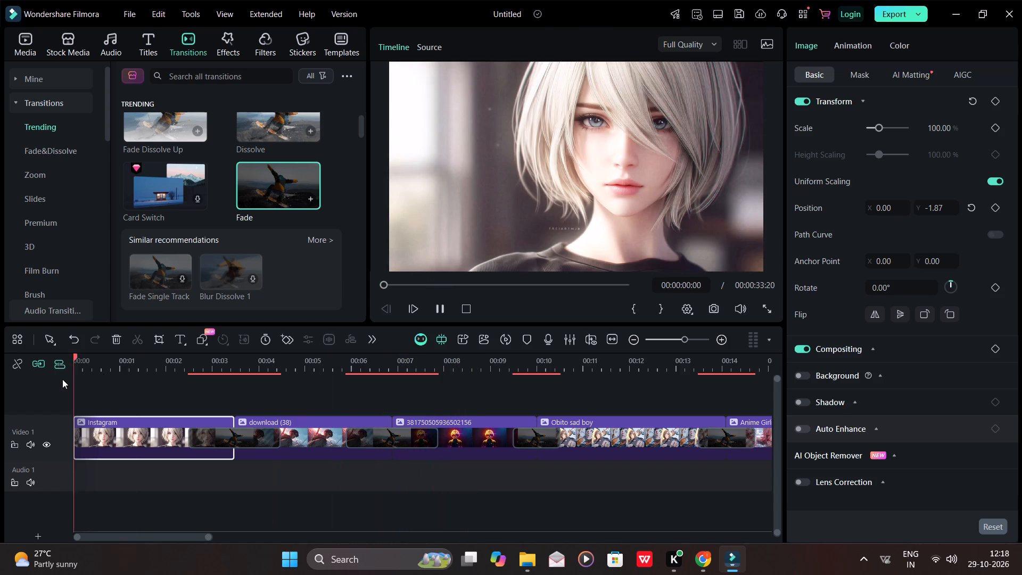
drag(62, 379, 60, 380)
key(space)
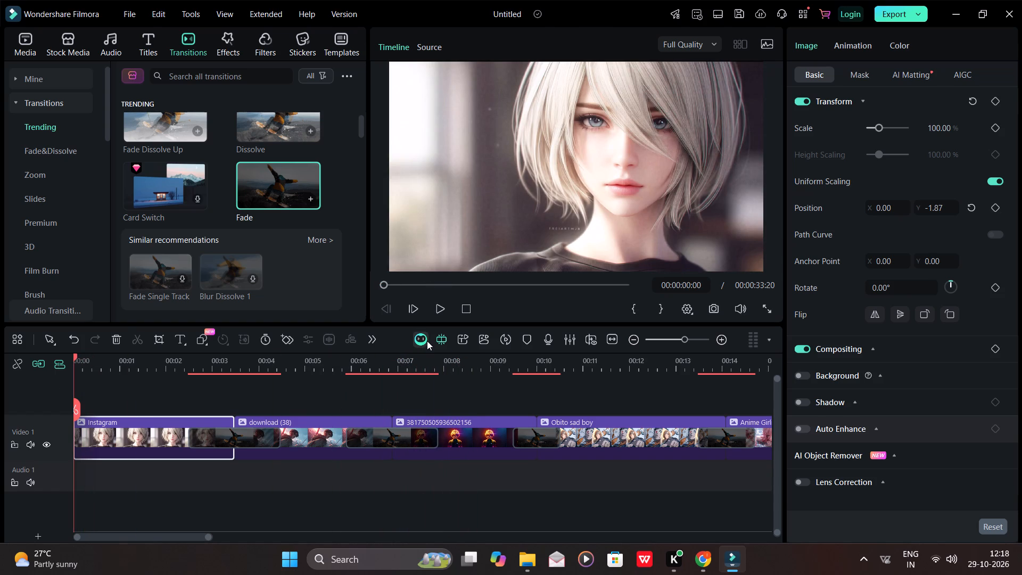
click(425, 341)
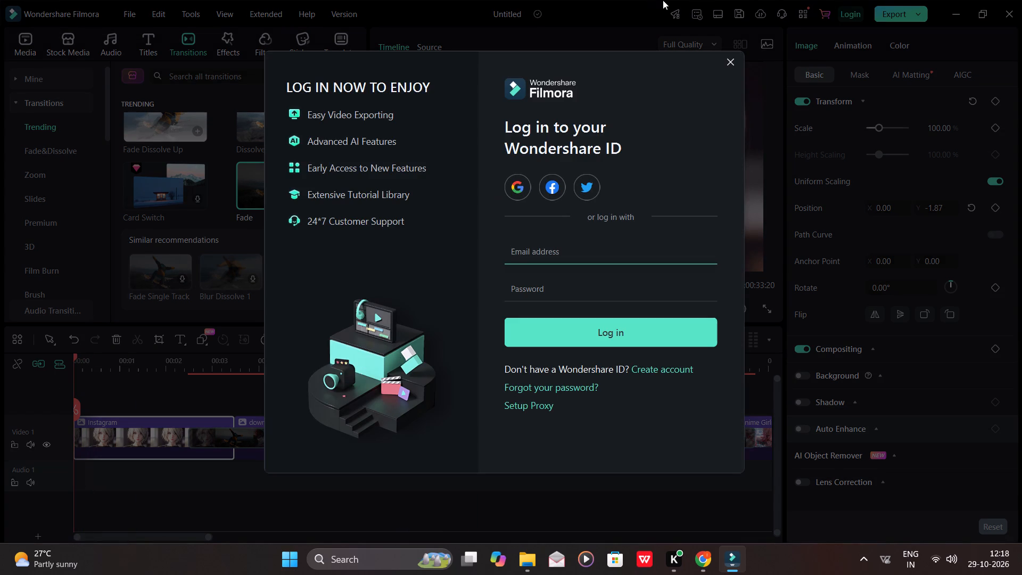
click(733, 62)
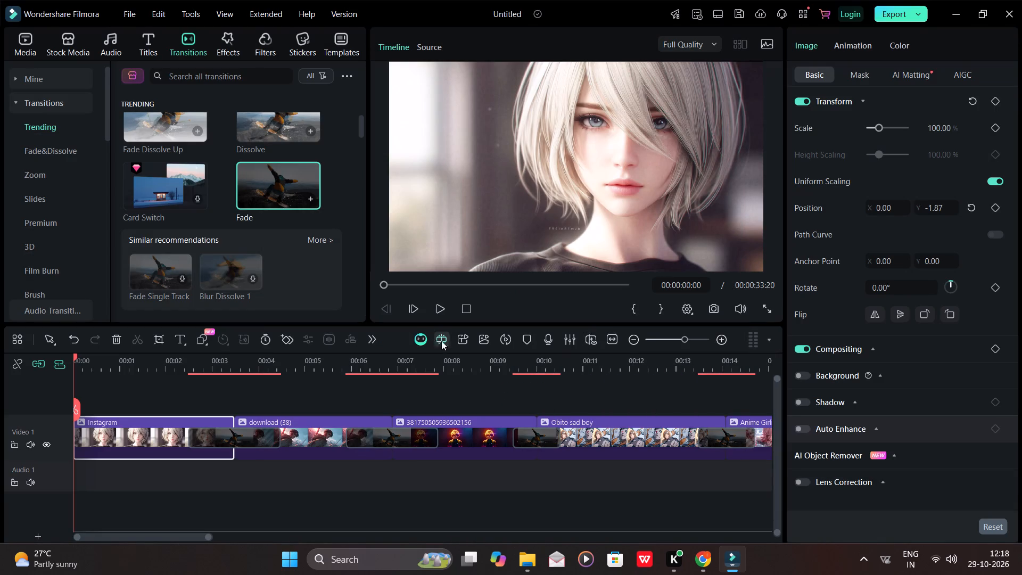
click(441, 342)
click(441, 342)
Open the AI Text to Video generator and examine its model choices, prompt area and output settings.
click(465, 341)
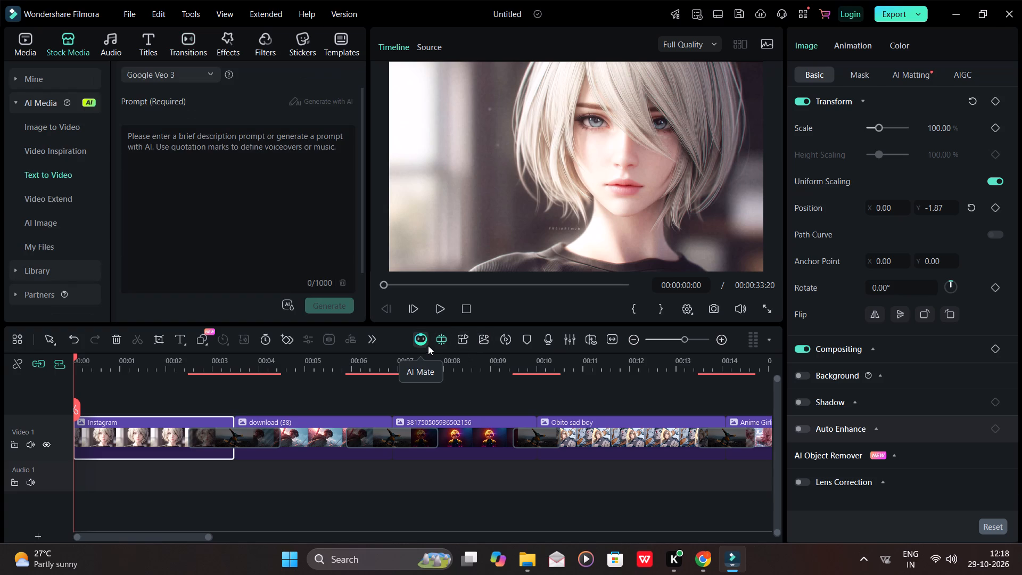
click(461, 340)
click(213, 73)
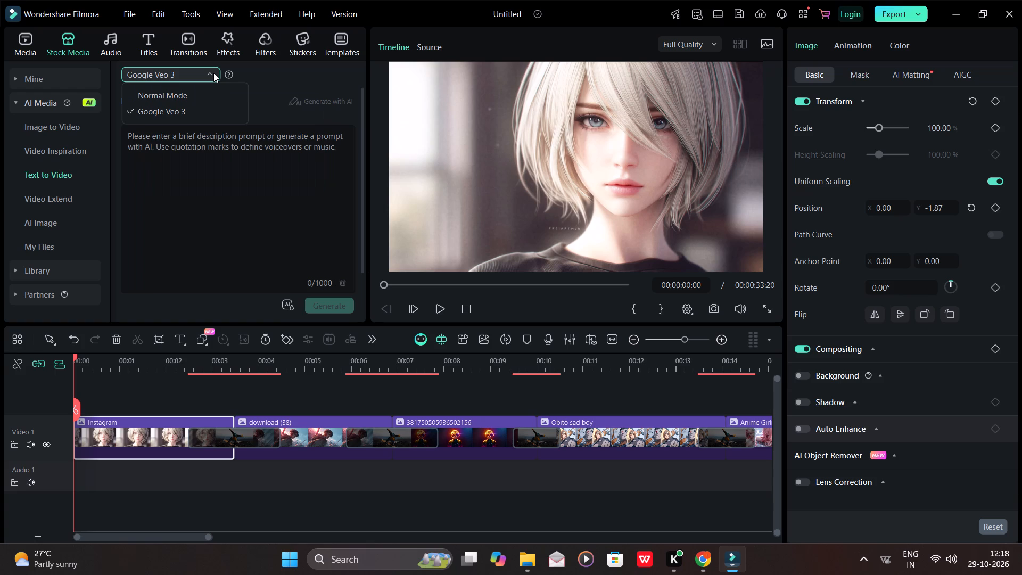
click(213, 73)
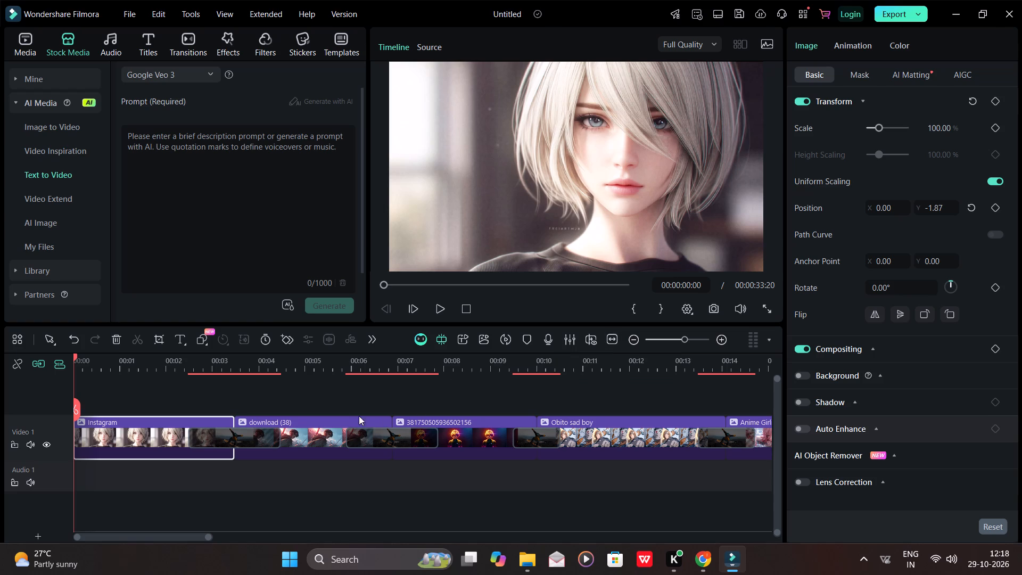
scroll(340, 412, right, 2)
scroll(278, 402, left, 1)
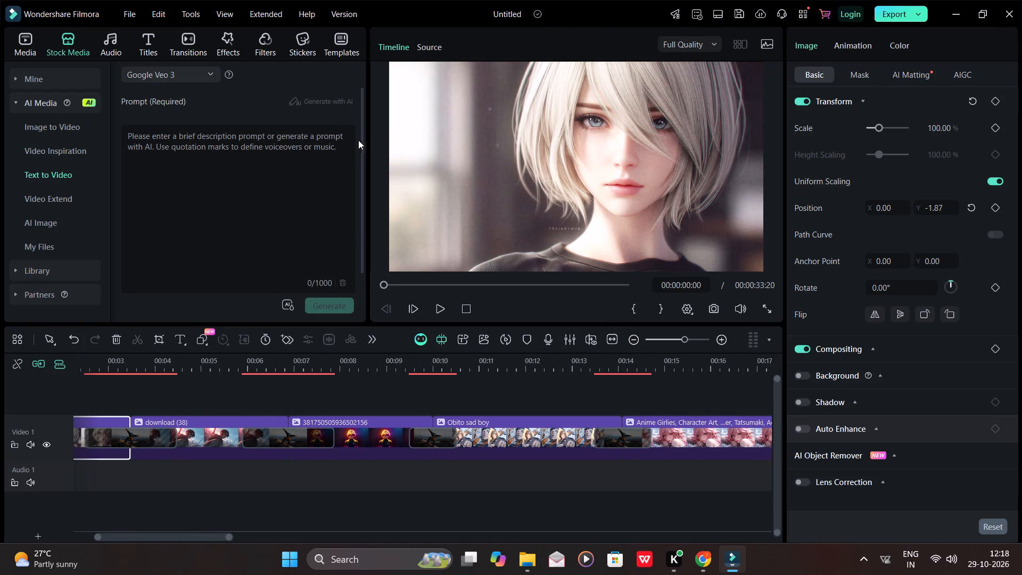
drag(360, 137, 366, 240)
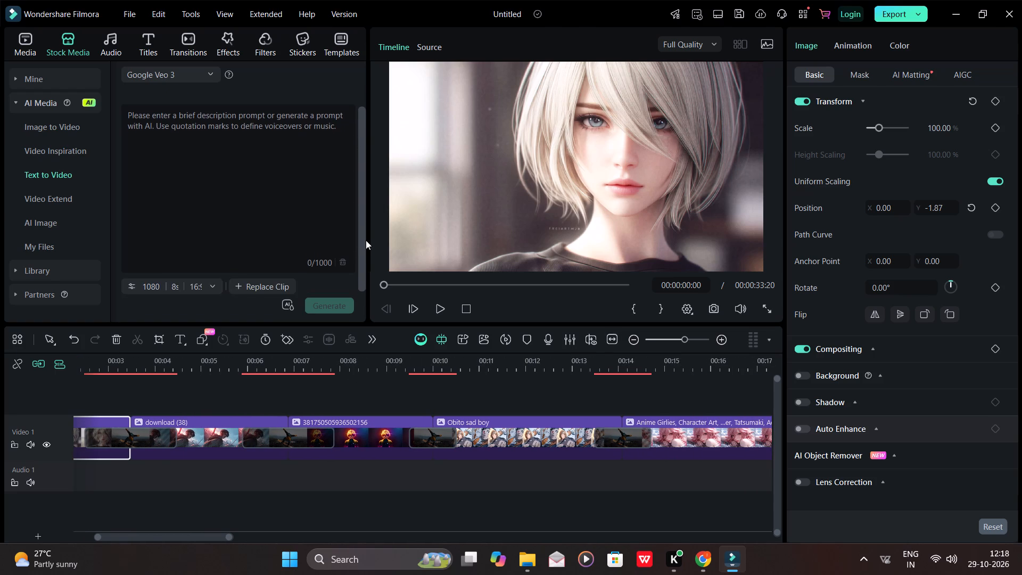
drag(366, 240, 351, 116)
Collapse the AI Media category and open the Mine section of the stock media library.
click(18, 101)
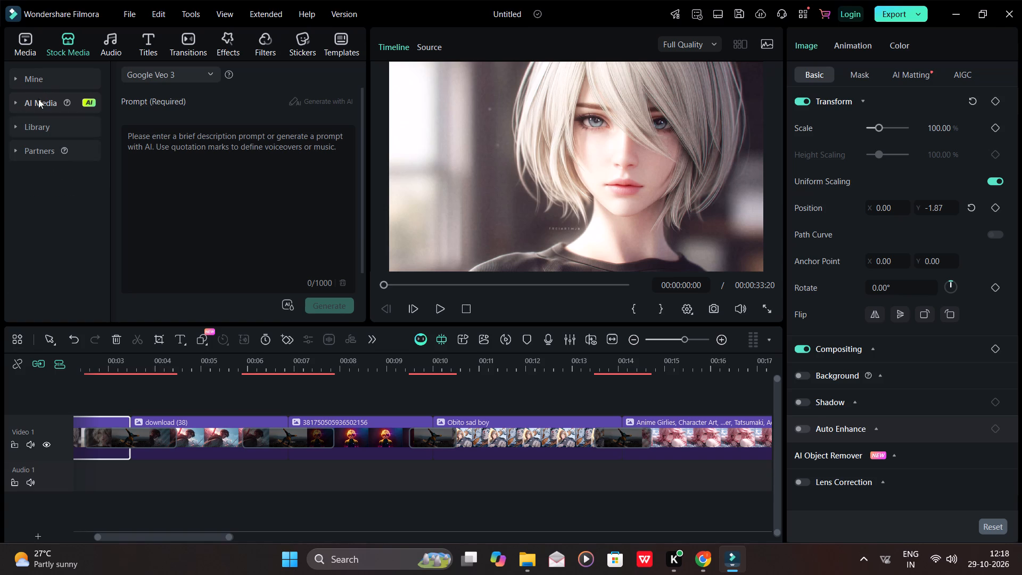
click(45, 74)
click(50, 77)
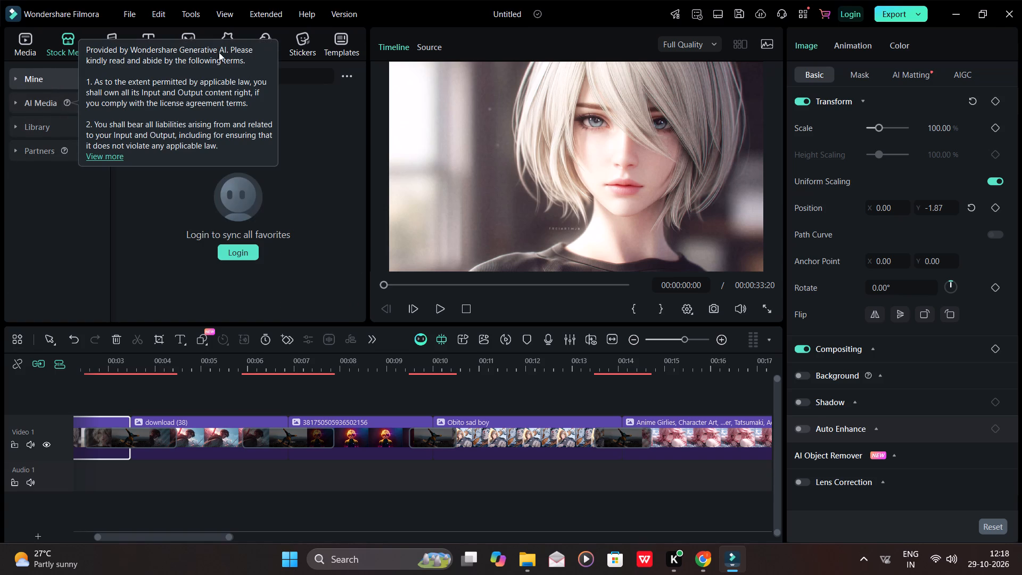
click(306, 141)
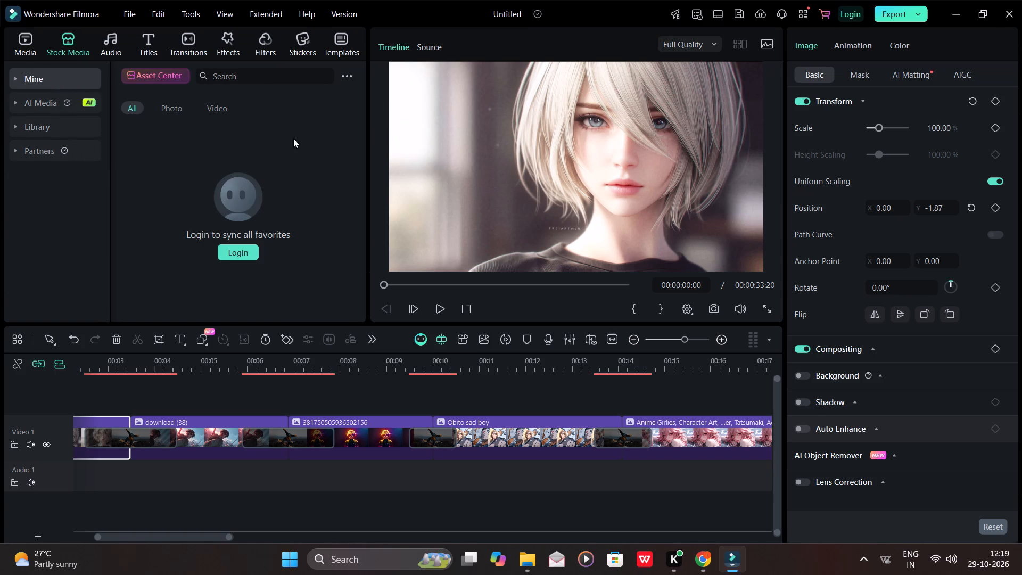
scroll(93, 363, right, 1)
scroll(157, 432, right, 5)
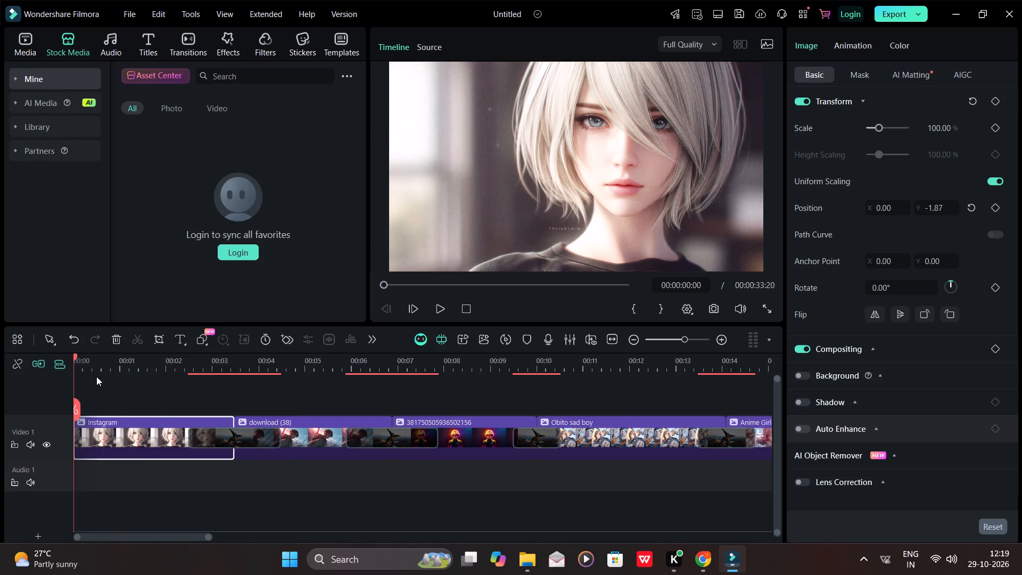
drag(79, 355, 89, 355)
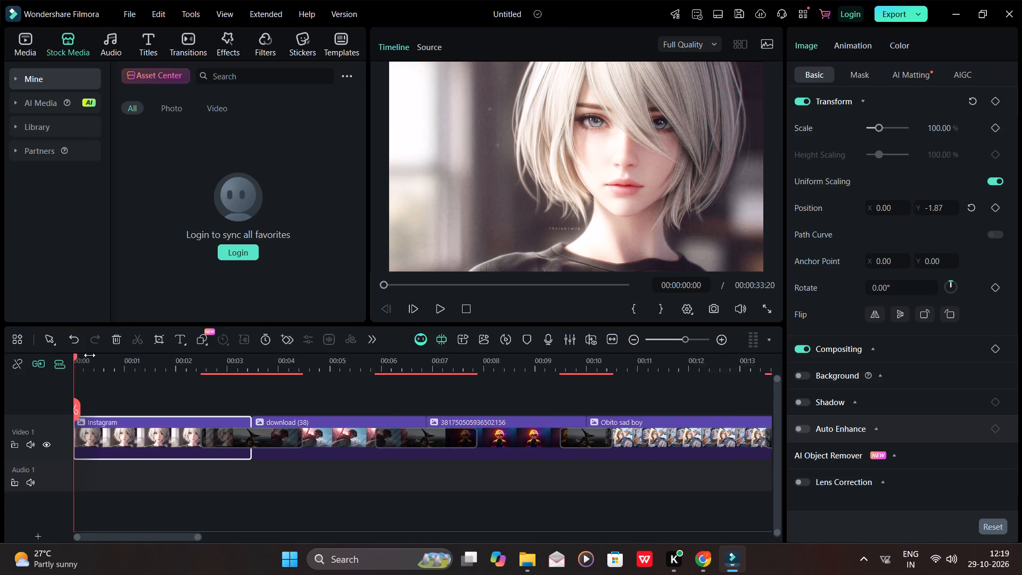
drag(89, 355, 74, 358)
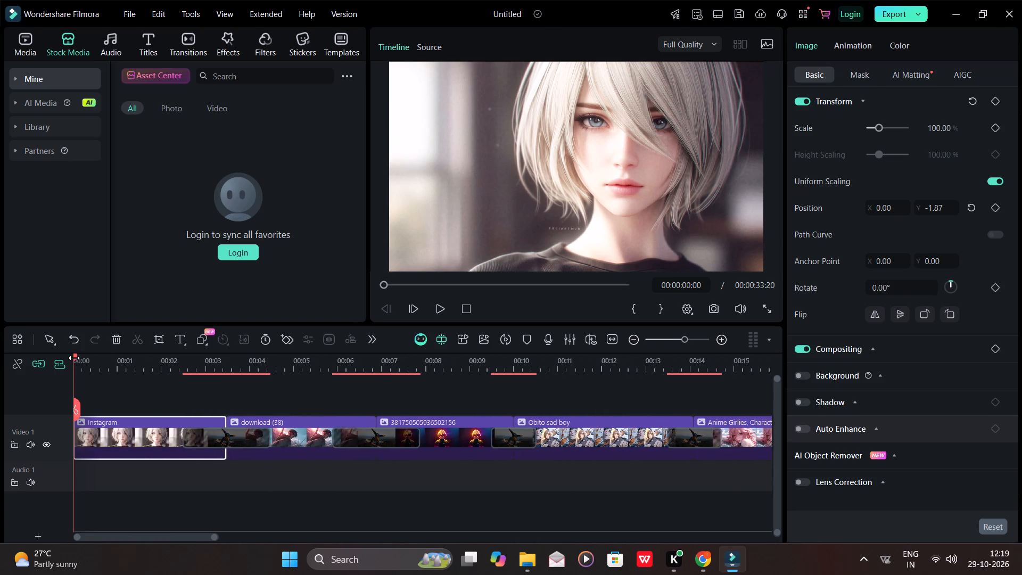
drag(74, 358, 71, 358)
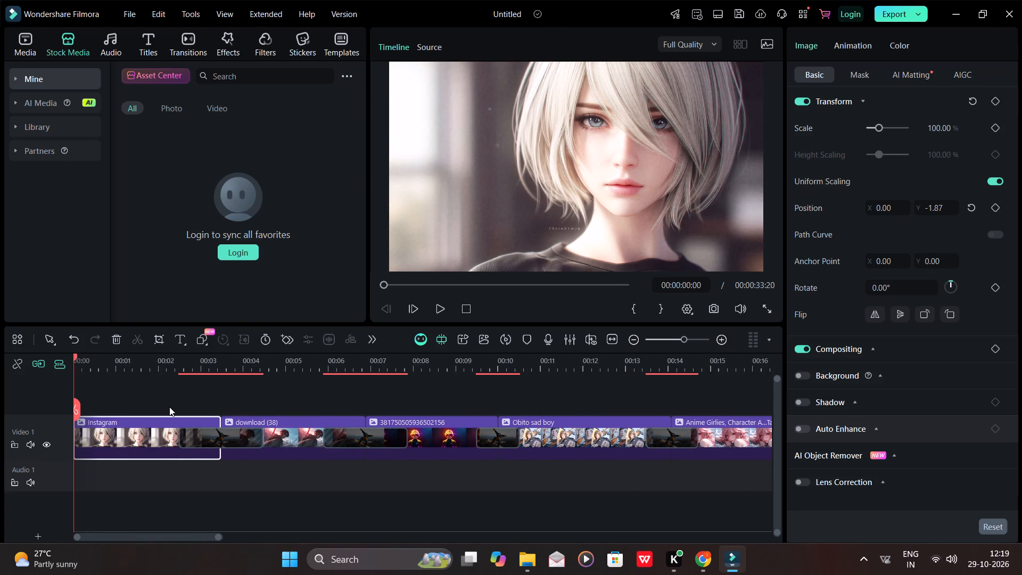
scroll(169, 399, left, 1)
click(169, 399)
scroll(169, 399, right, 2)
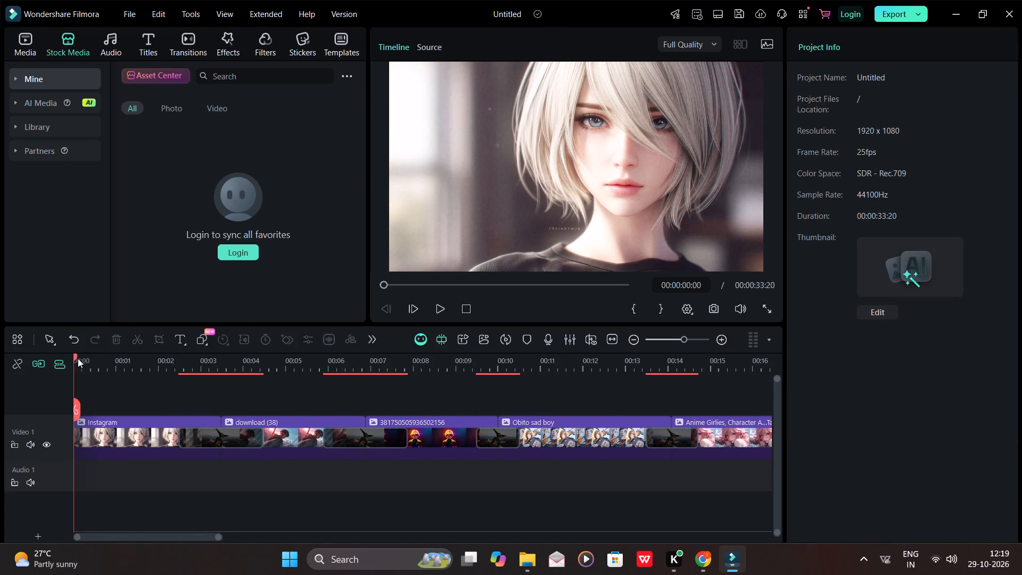
Scrub through the start of the first clip, Instagram, and park the playhead at 00:00:00:07.
drag(76, 357, 102, 369)
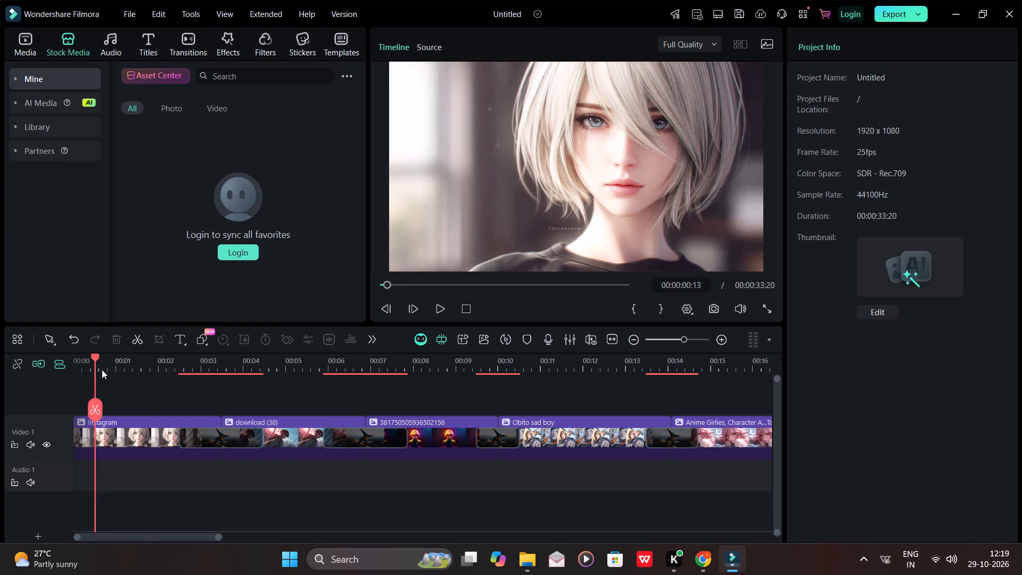
drag(102, 369, 120, 388)
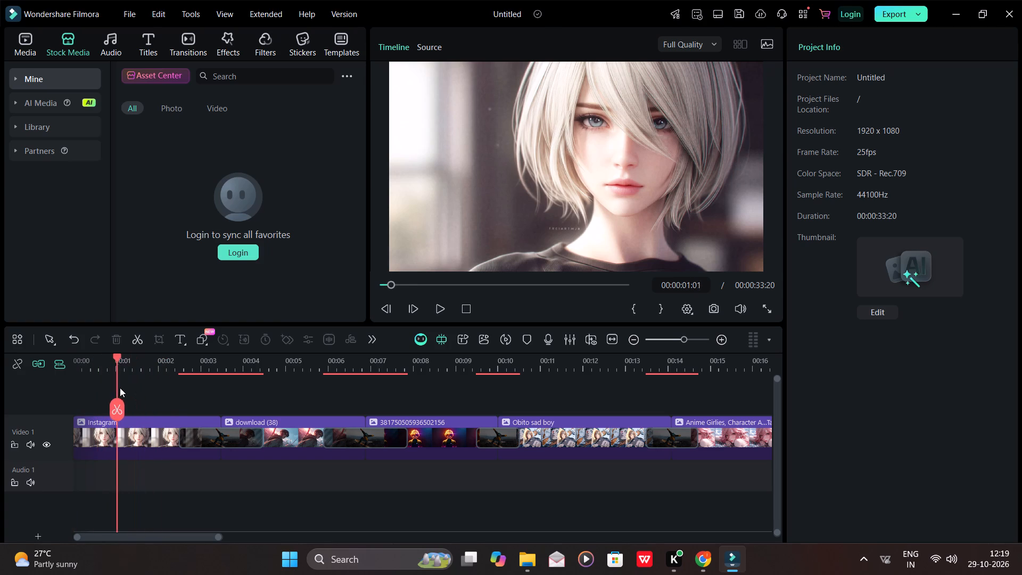
drag(120, 388, 130, 388)
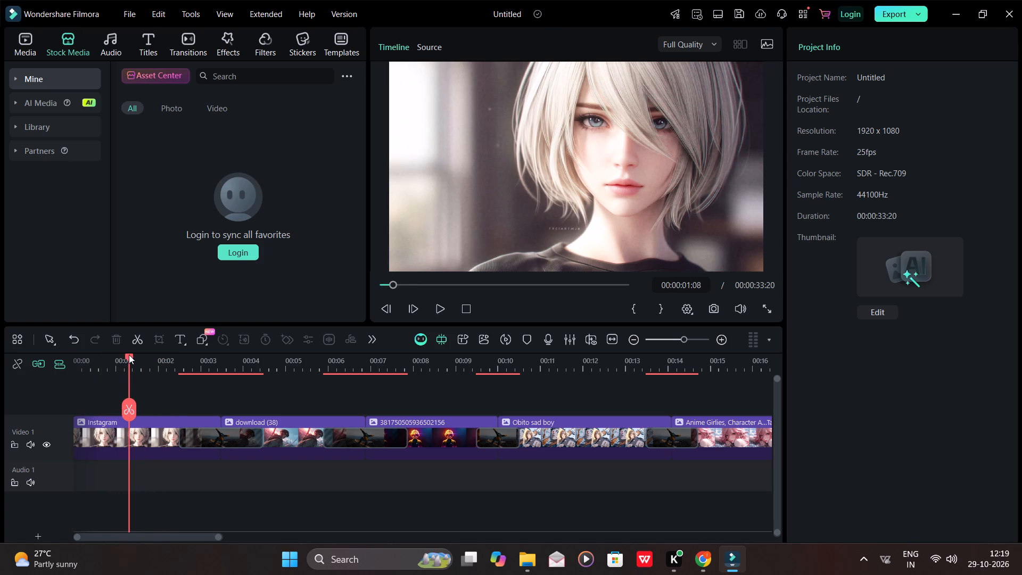
drag(129, 355, 163, 362)
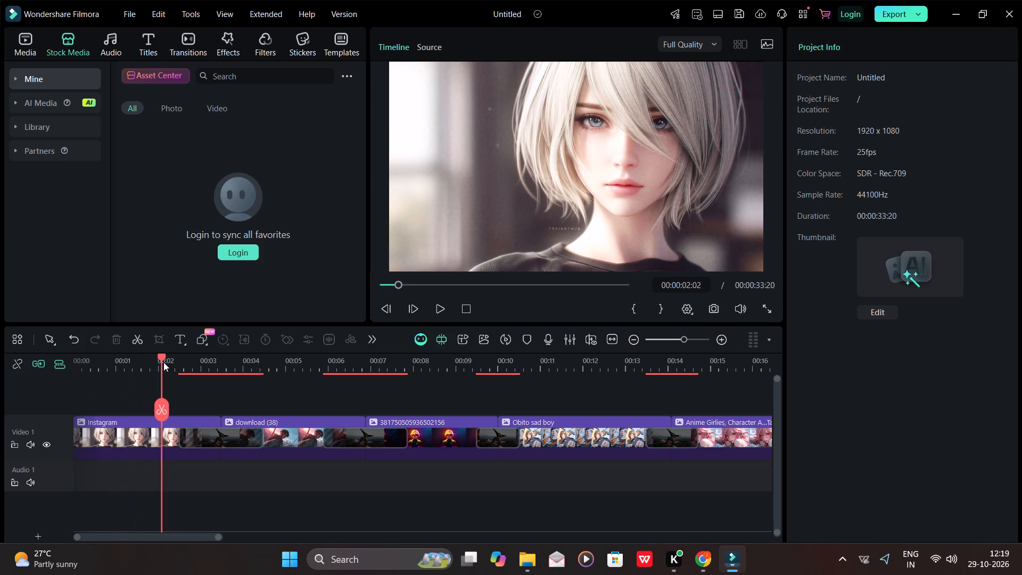
drag(163, 362, 95, 375)
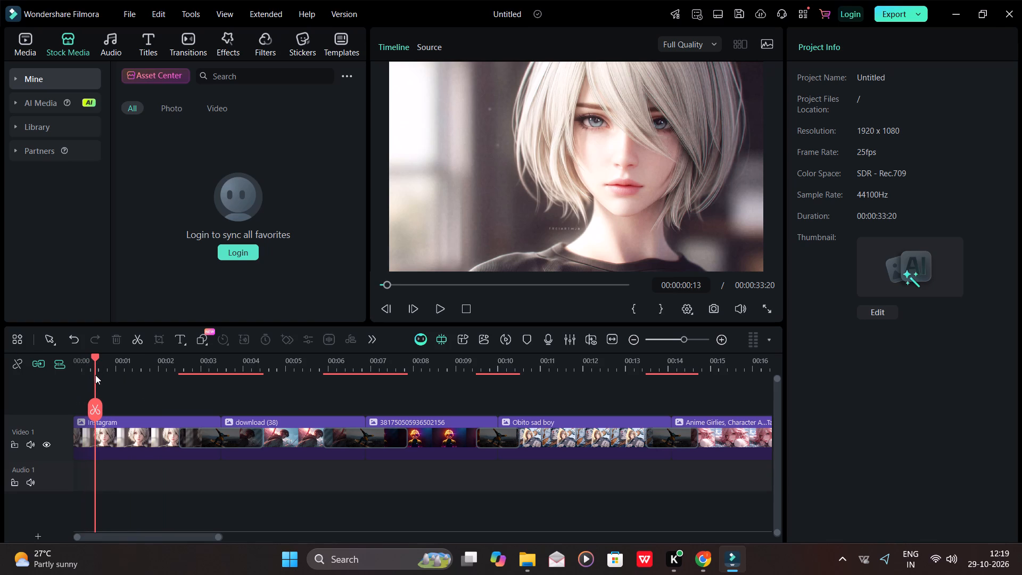
drag(95, 375, 85, 377)
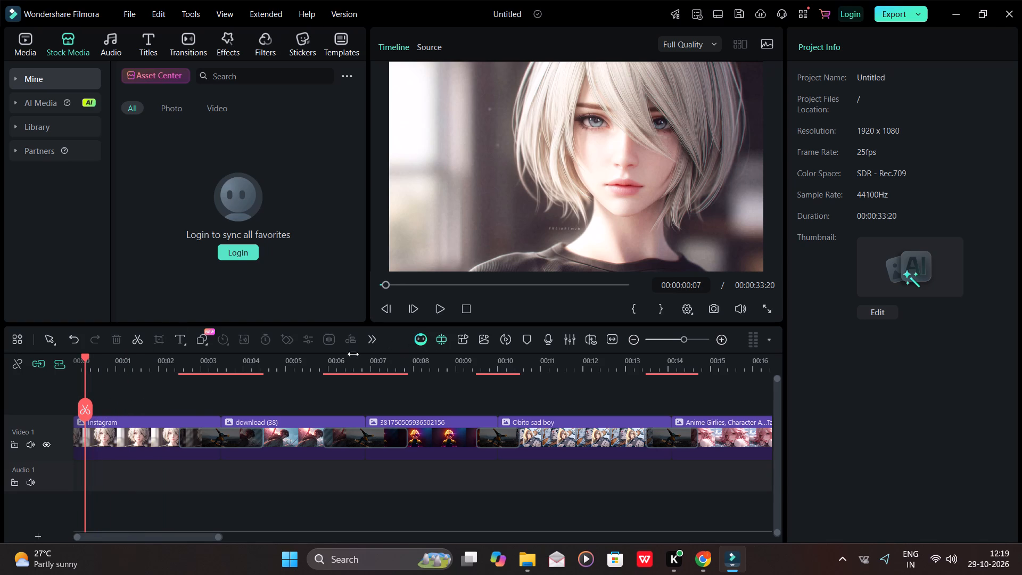
click(94, 389)
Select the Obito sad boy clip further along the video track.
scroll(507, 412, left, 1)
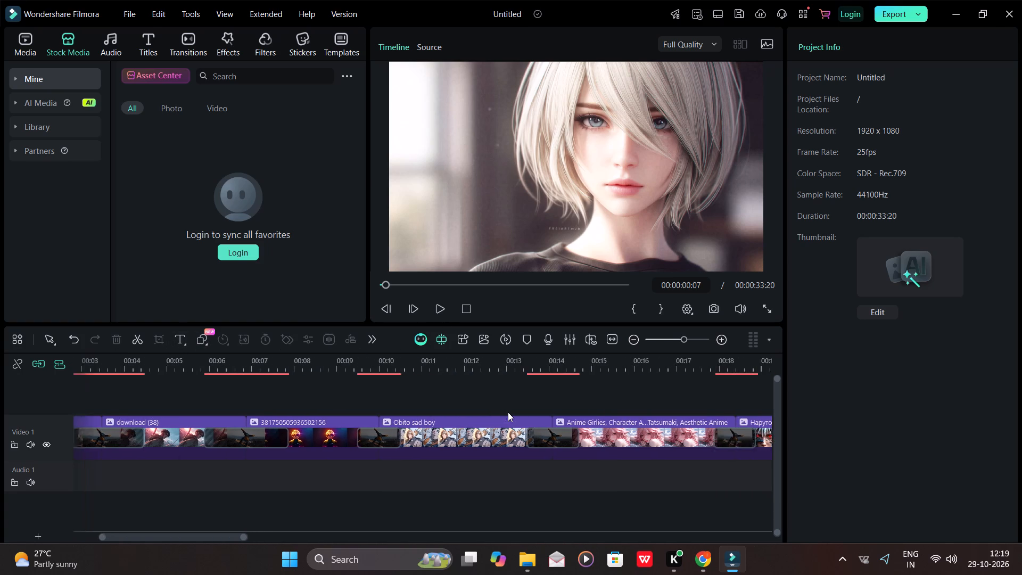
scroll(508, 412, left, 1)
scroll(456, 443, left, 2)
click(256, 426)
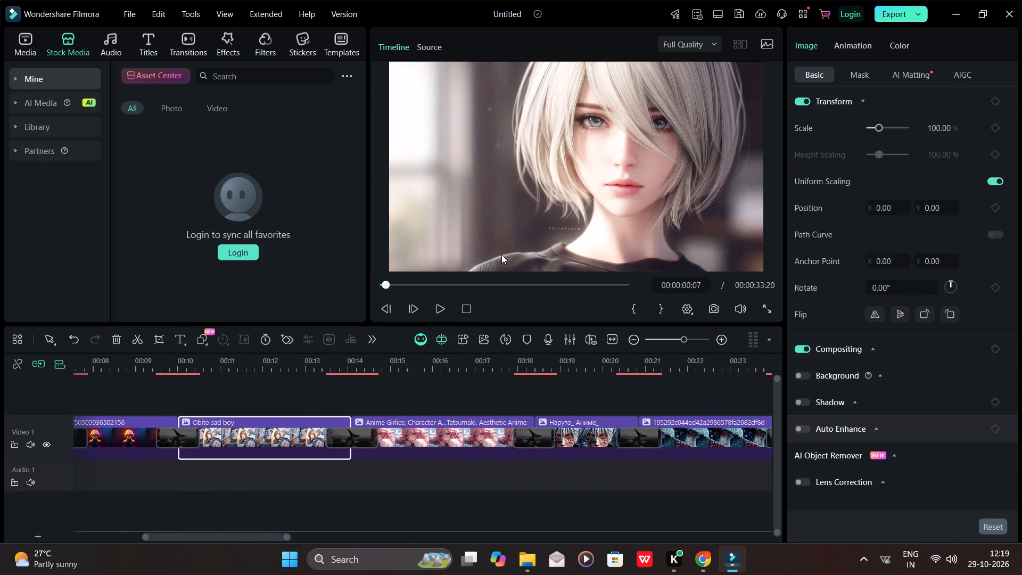
Select the Instagram image in the preview, nudging its vertical position to -1.87.
click(587, 185)
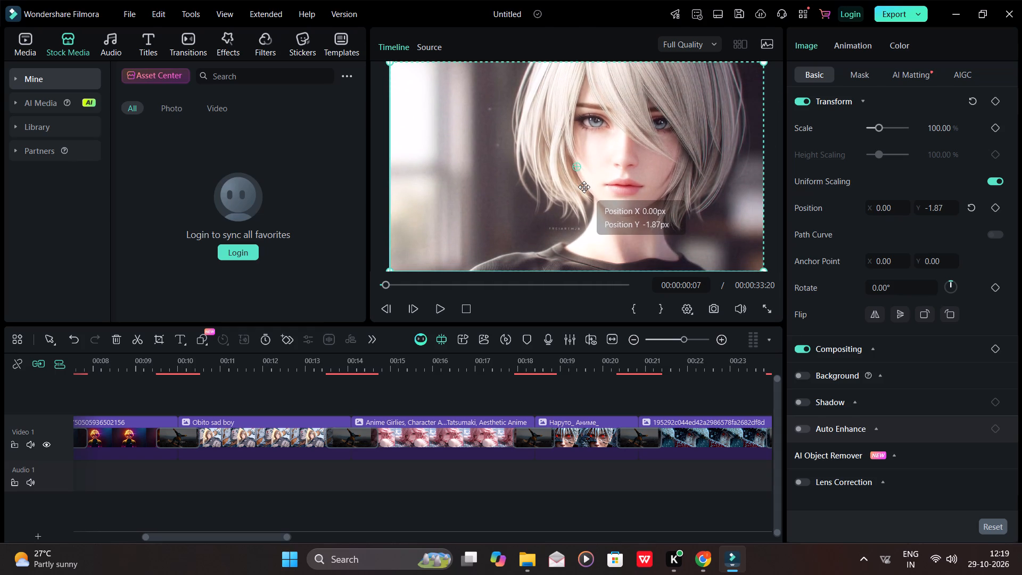
scroll(553, 342, right, 1)
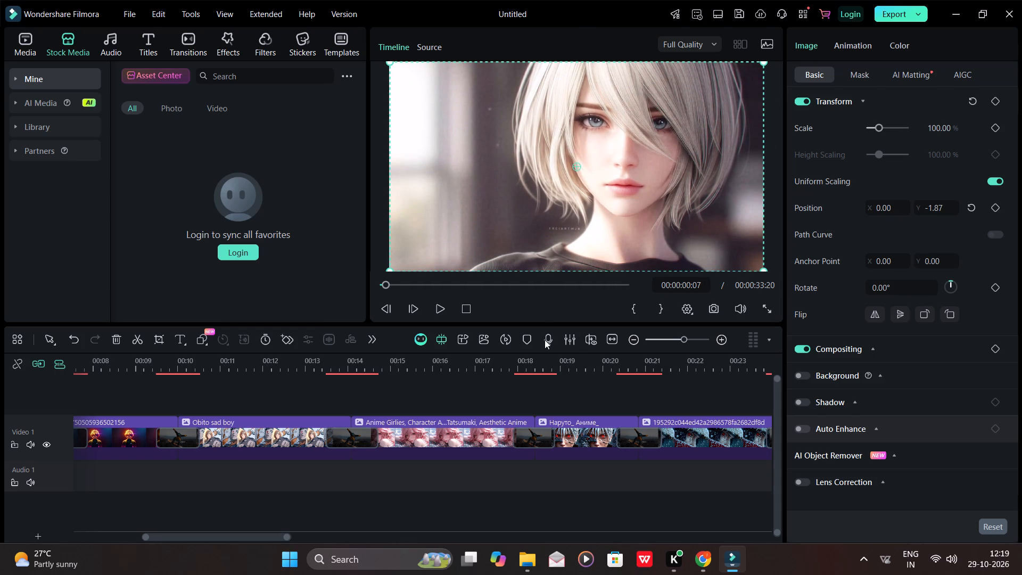
scroll(545, 340, right, 1)
scroll(380, 428, right, 9)
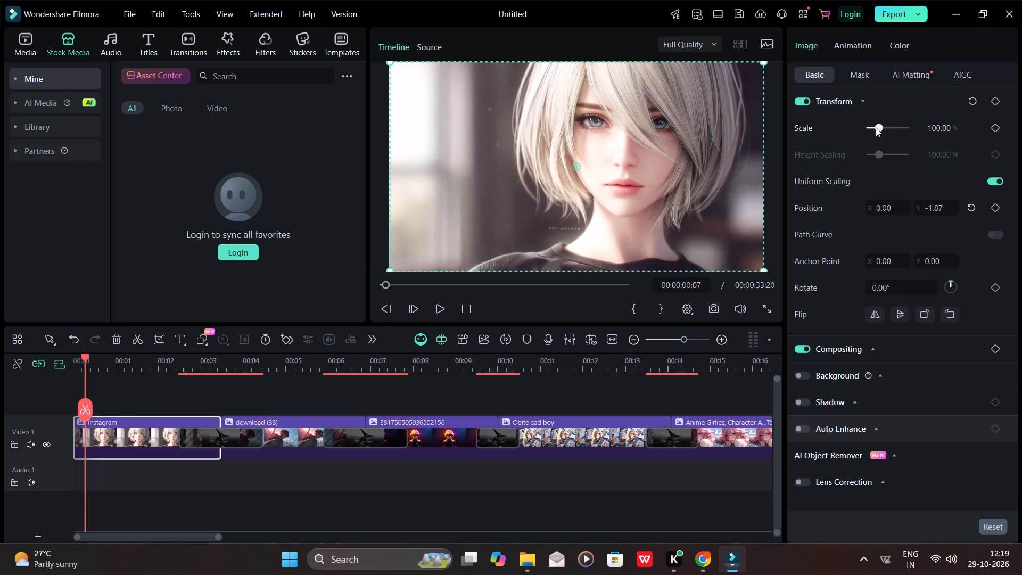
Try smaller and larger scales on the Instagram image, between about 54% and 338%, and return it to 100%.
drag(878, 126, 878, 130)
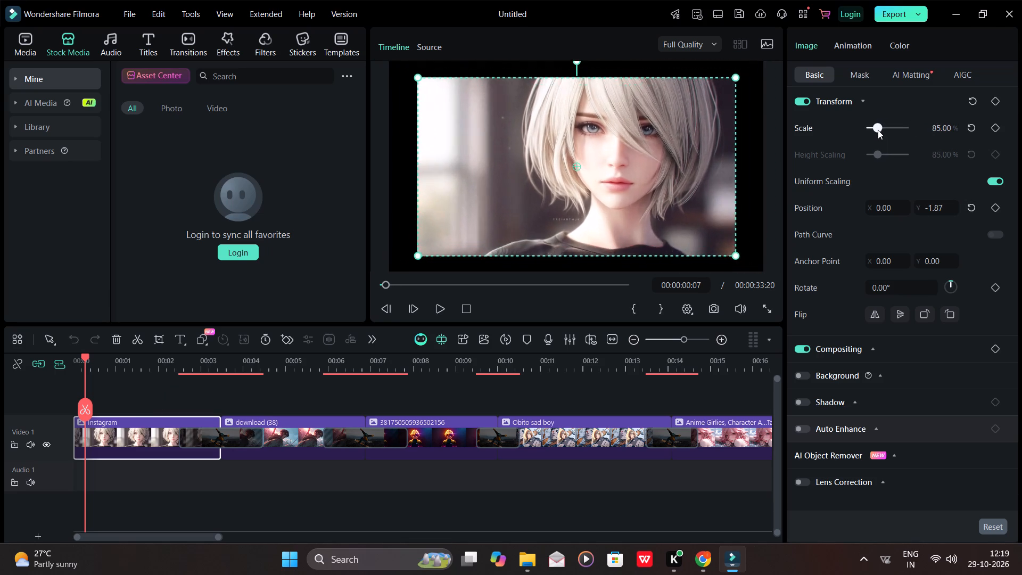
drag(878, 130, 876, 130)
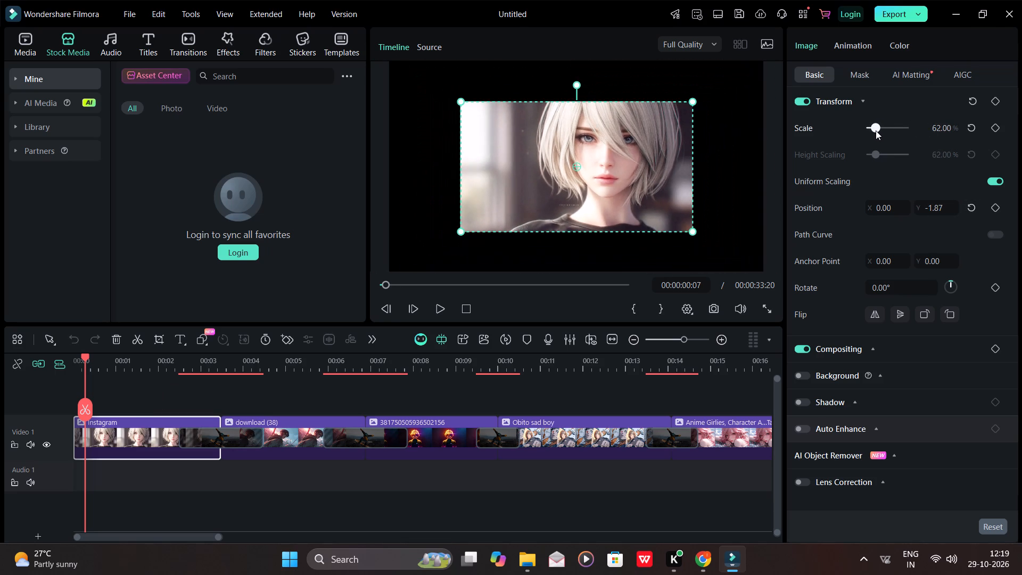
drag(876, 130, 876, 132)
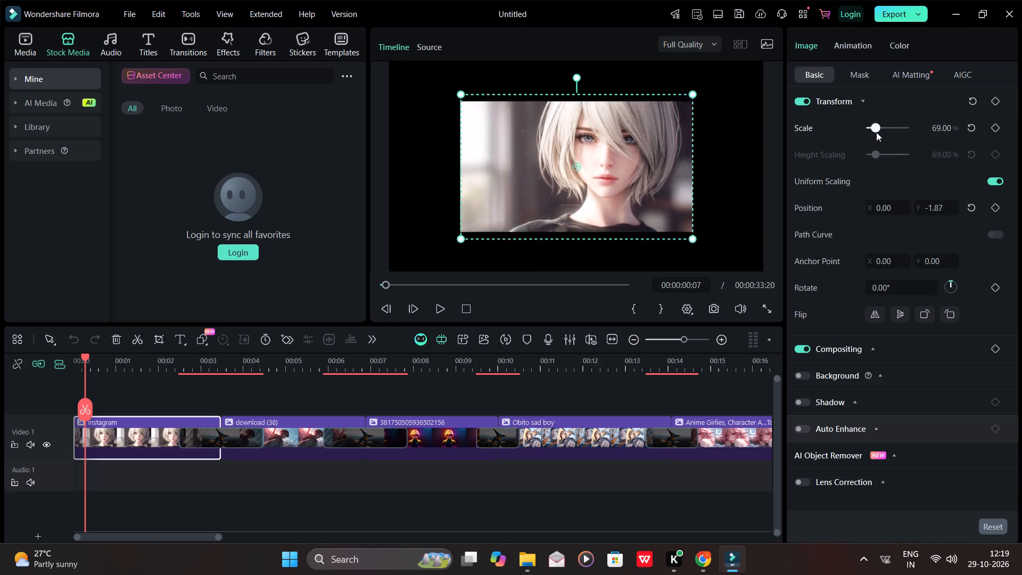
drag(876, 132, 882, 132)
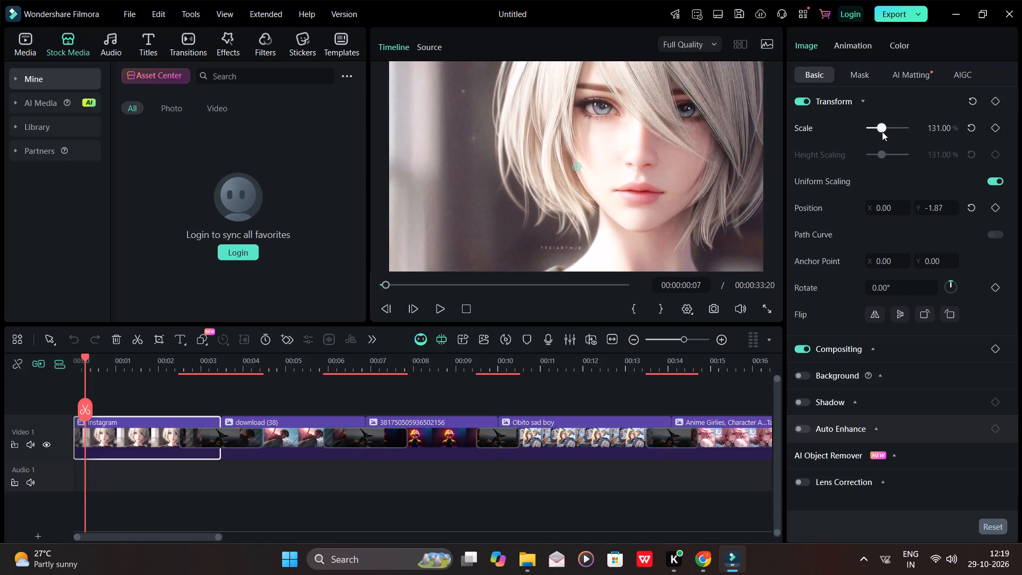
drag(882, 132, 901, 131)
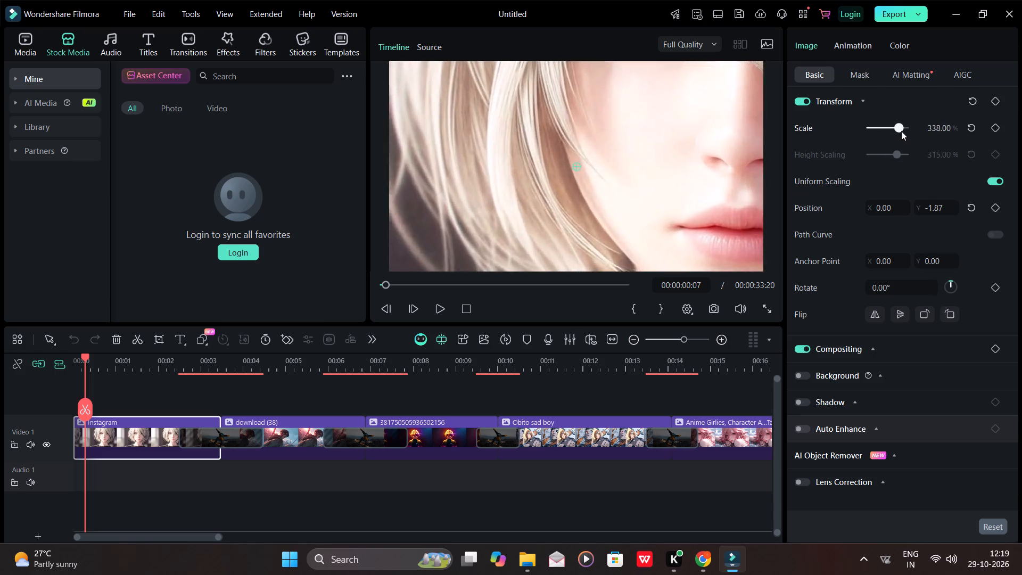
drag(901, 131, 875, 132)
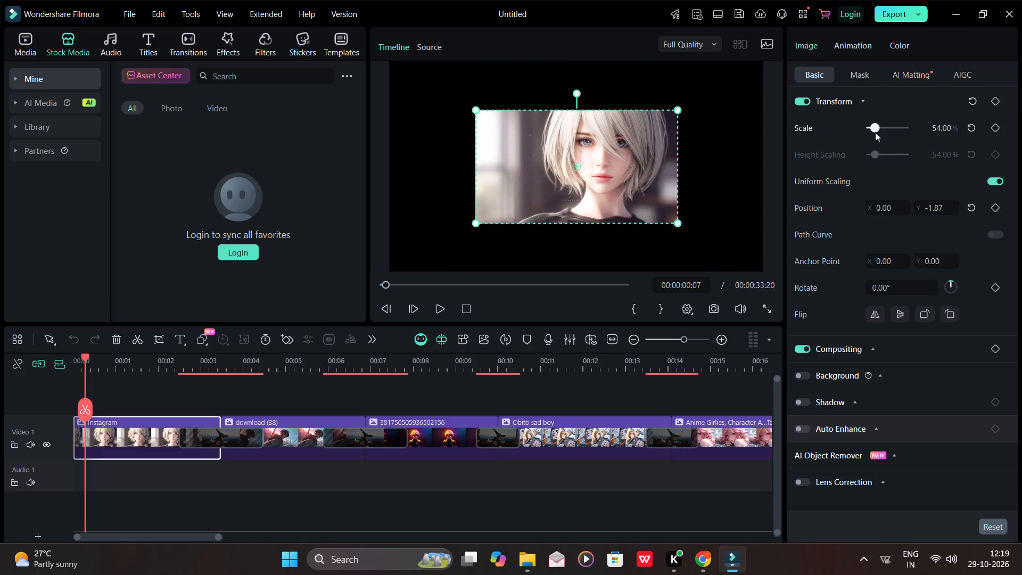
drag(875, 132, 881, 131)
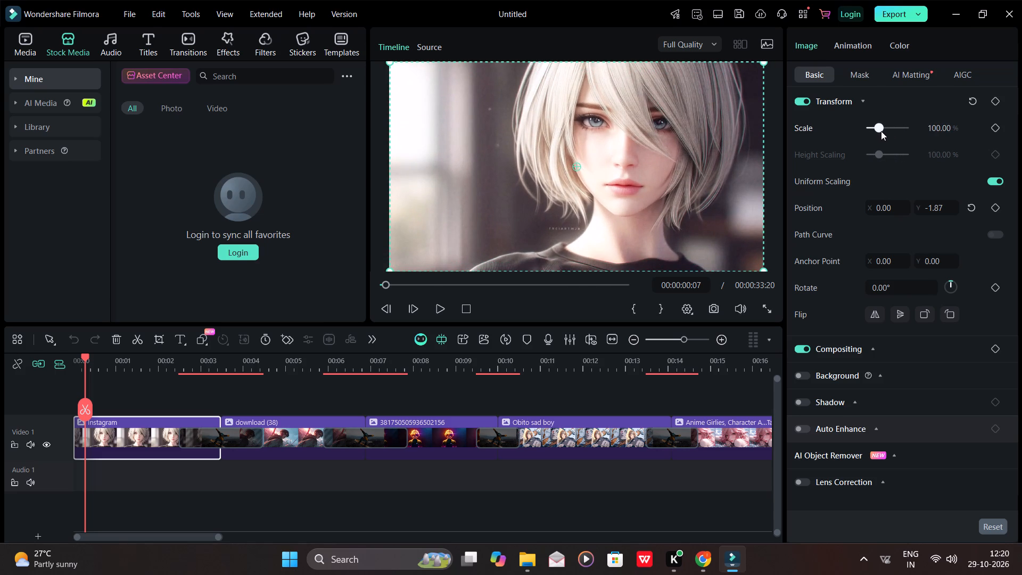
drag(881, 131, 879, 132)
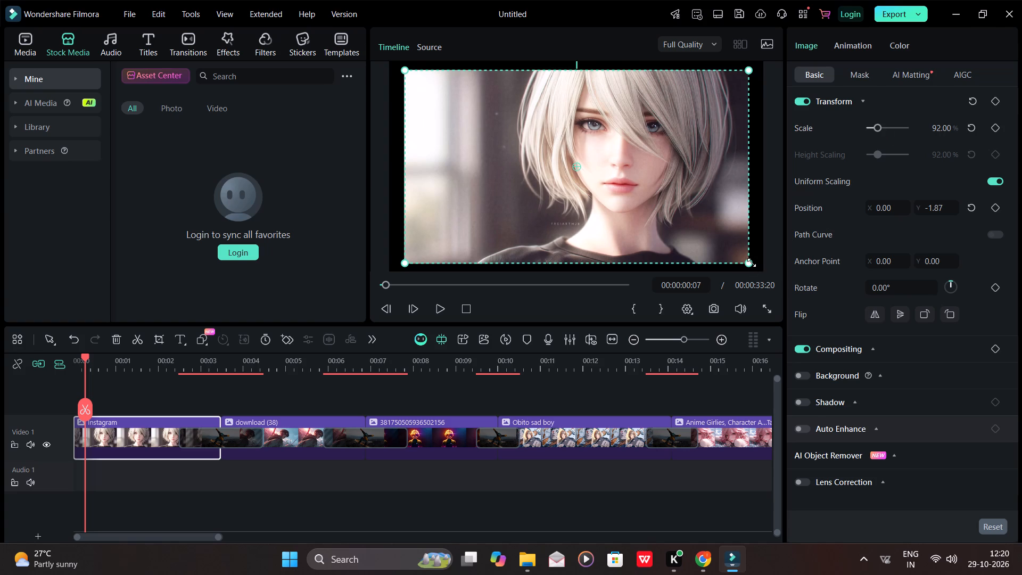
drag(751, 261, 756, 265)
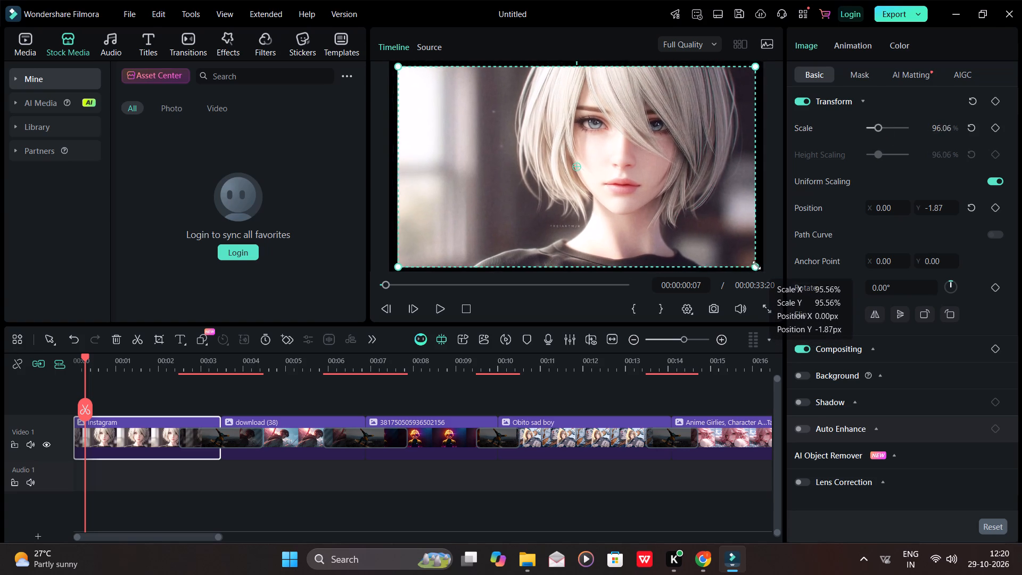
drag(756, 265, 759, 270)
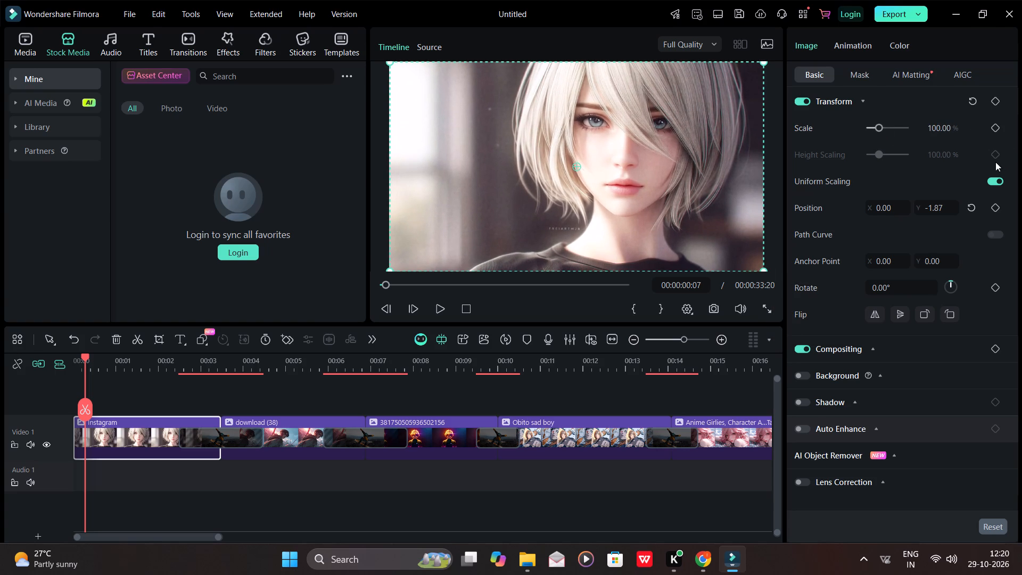
Add a Scale keyframe at 100% to the Instagram clip at 00:00:00:07.
click(925, 155)
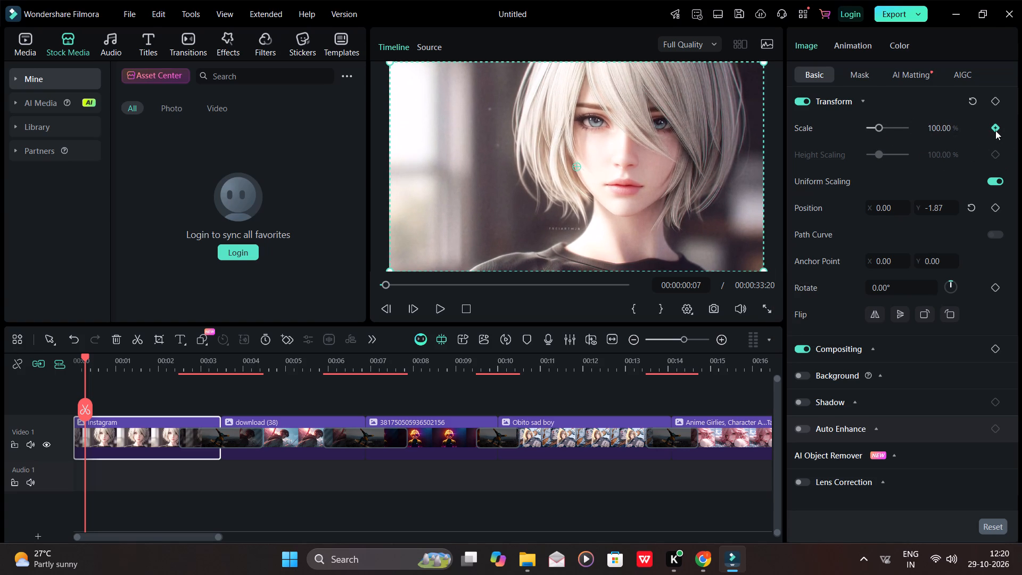
click(995, 130)
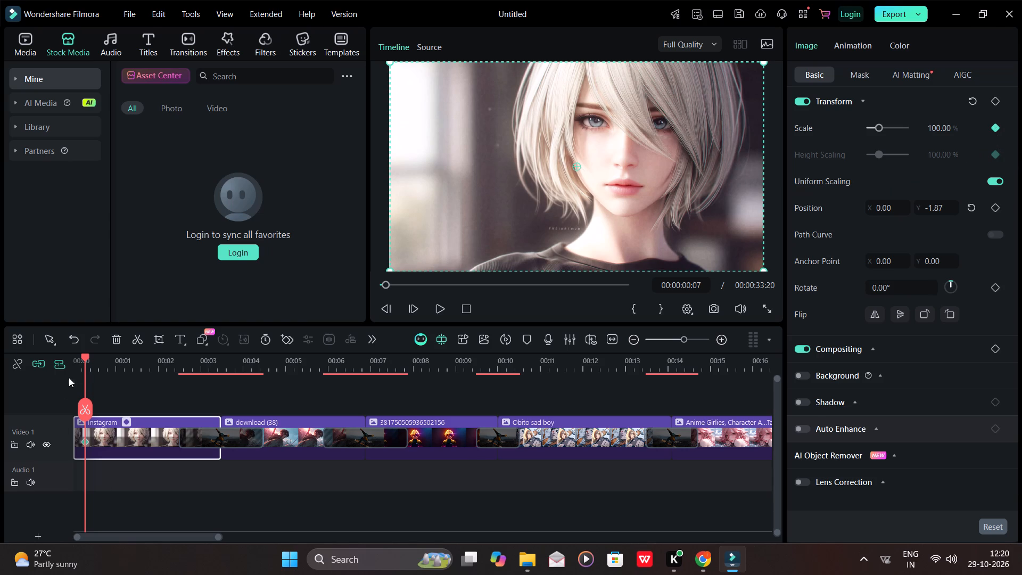
Set the Instagram clip's scale to 180% at 00:00:02:24 to create the ending keyframe of a zoom-in.
drag(83, 356, 175, 365)
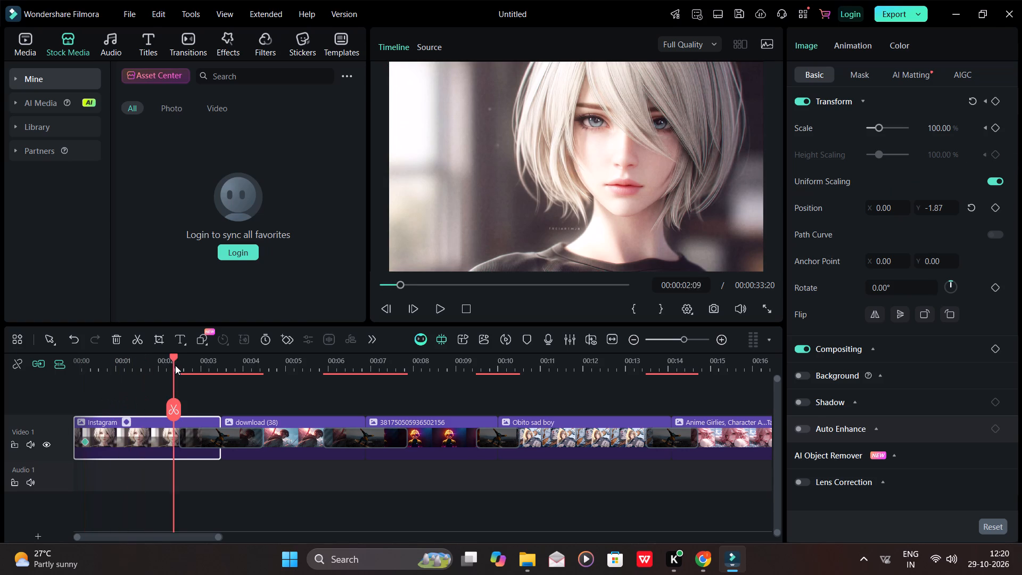
drag(175, 365, 200, 367)
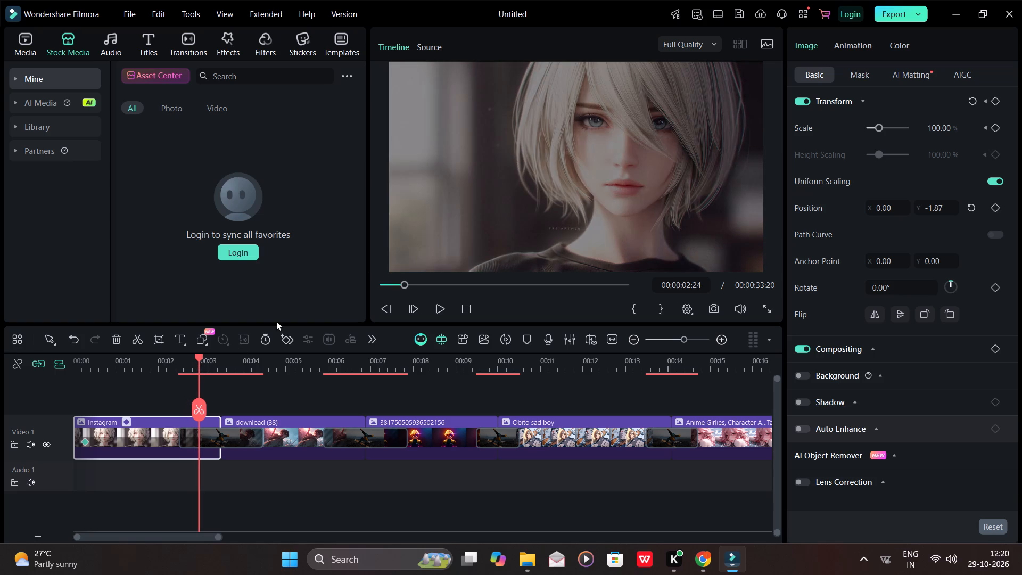
click(940, 129)
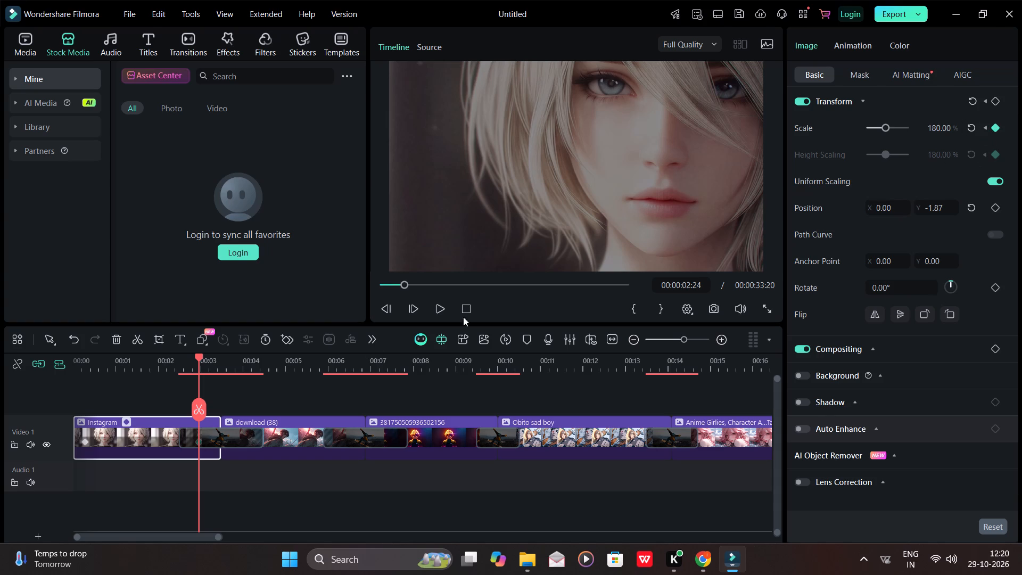
scroll(203, 432, right, 1)
Play the slideshow from the beginning to preview the zoom on the first clip and the clips that follow.
drag(199, 356, 67, 359)
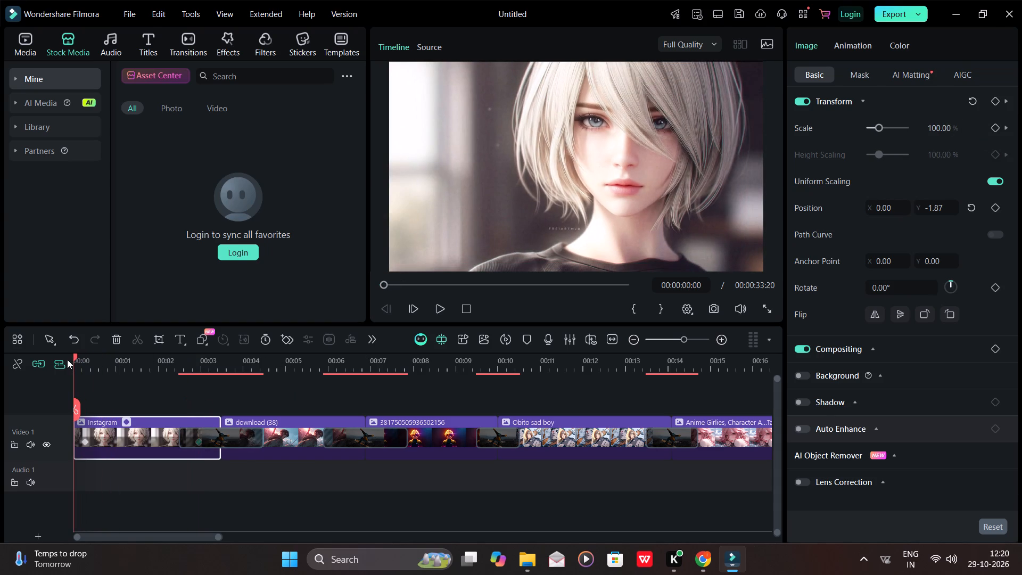
drag(67, 359, 73, 360)
key(space)
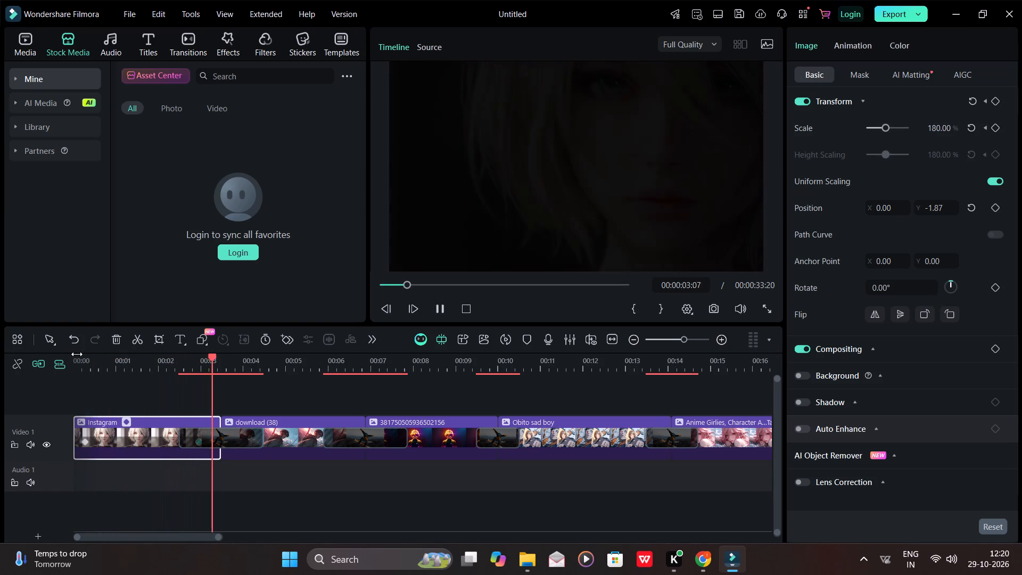
click(132, 437)
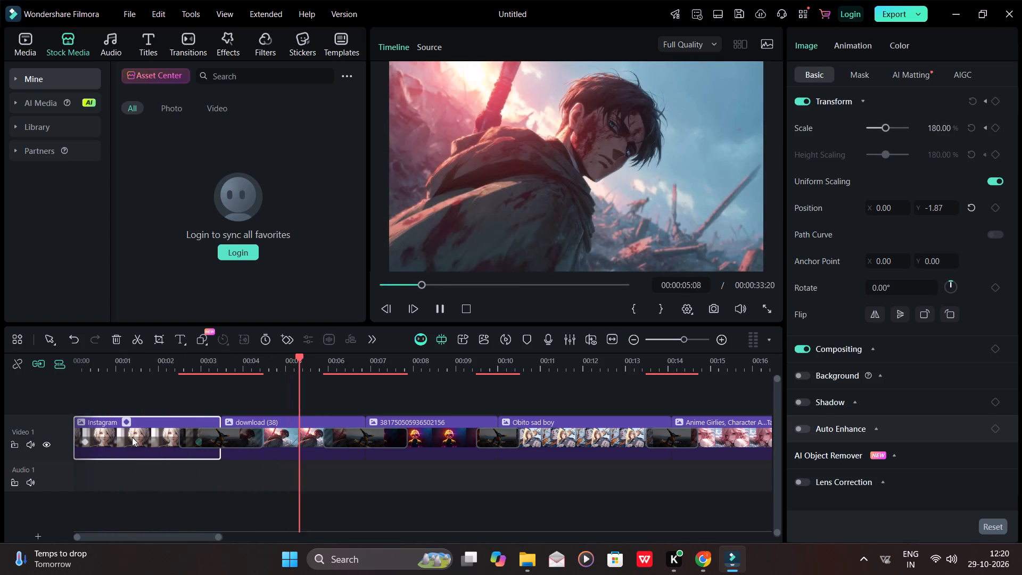
click(144, 433)
drag(380, 359, 622, 381)
key(space)
key(space)
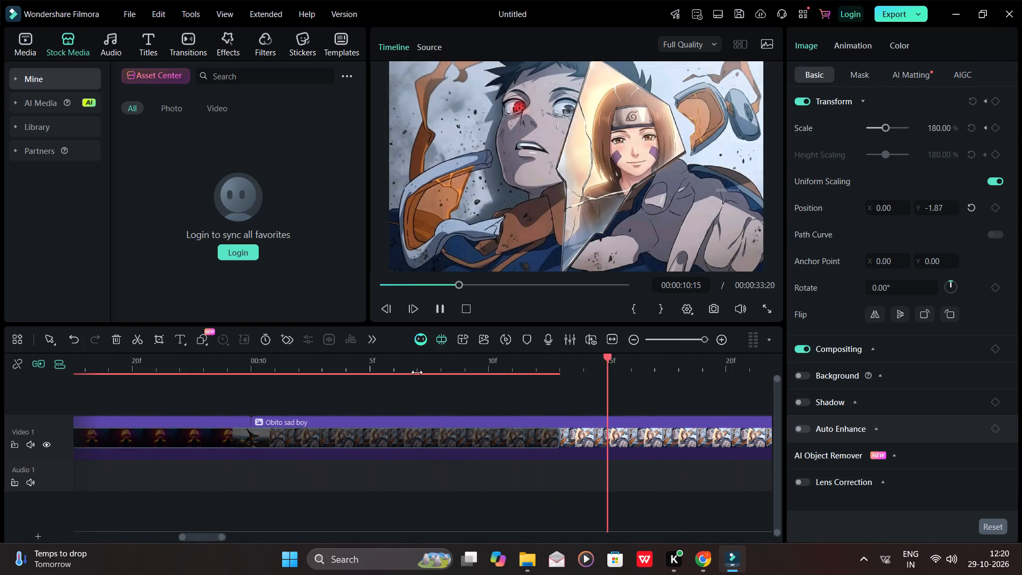
drag(493, 371, 346, 370)
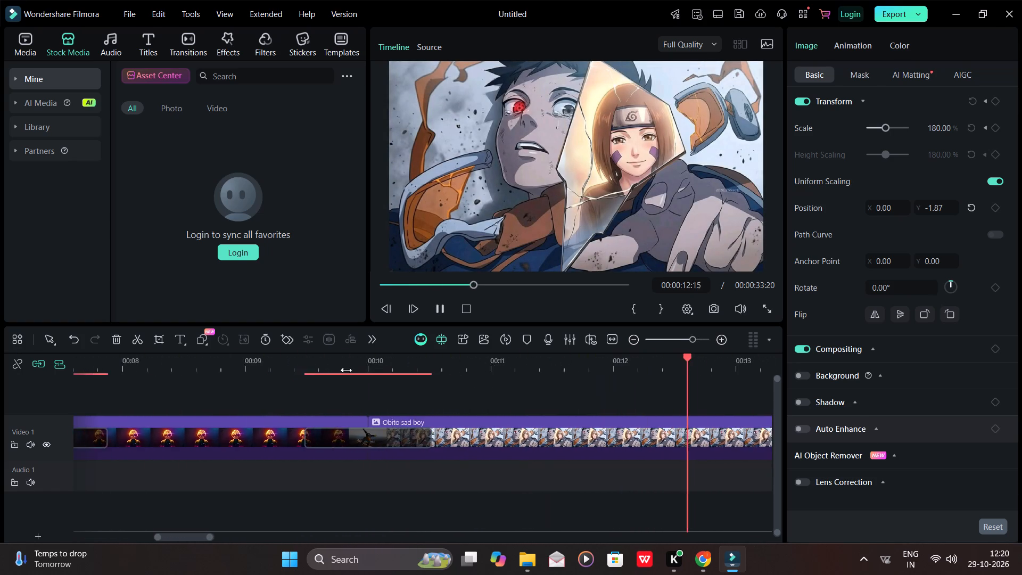
drag(346, 370, 248, 373)
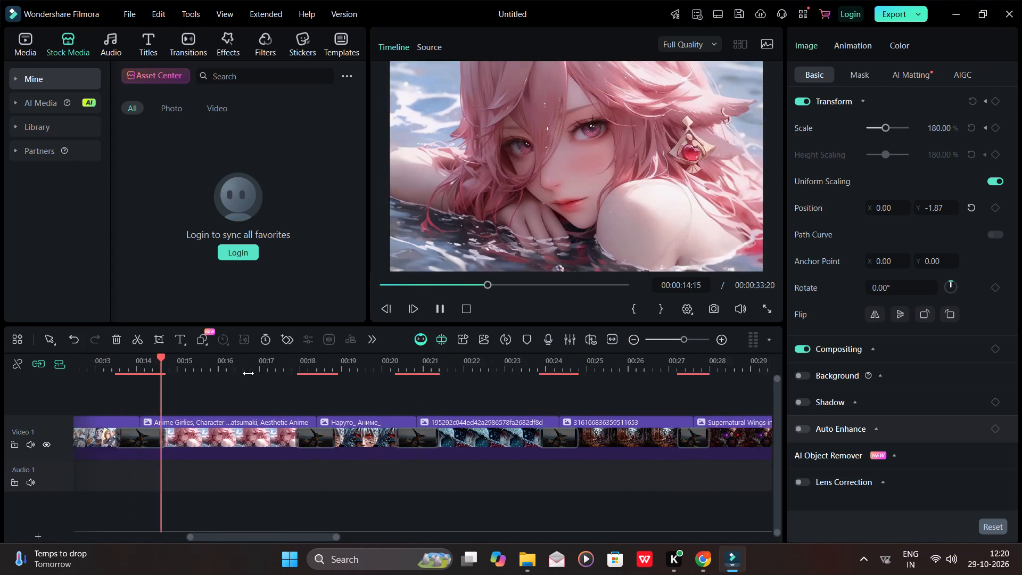
drag(248, 373, 210, 381)
scroll(315, 402, right, 4)
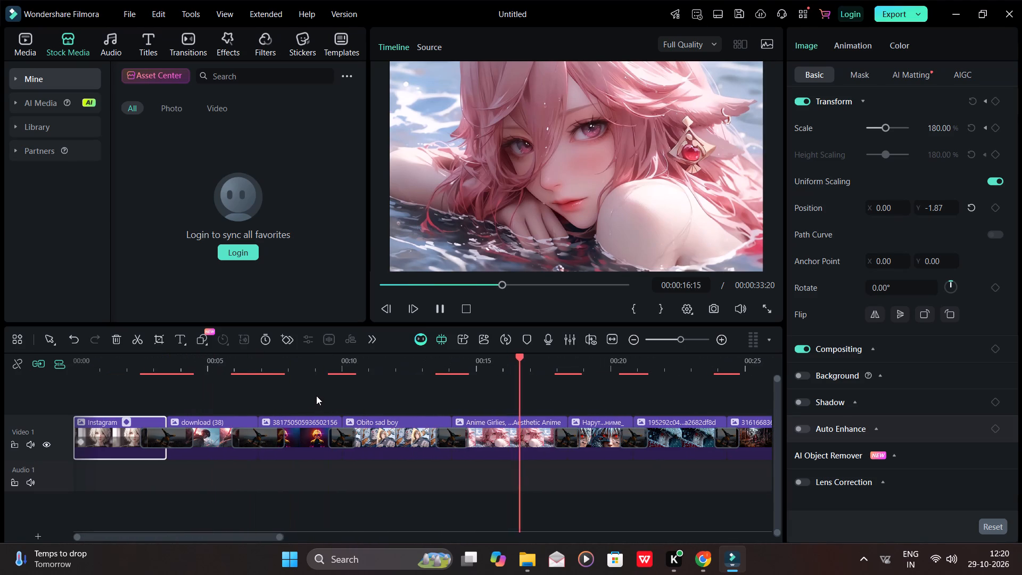
scroll(316, 396, right, 7)
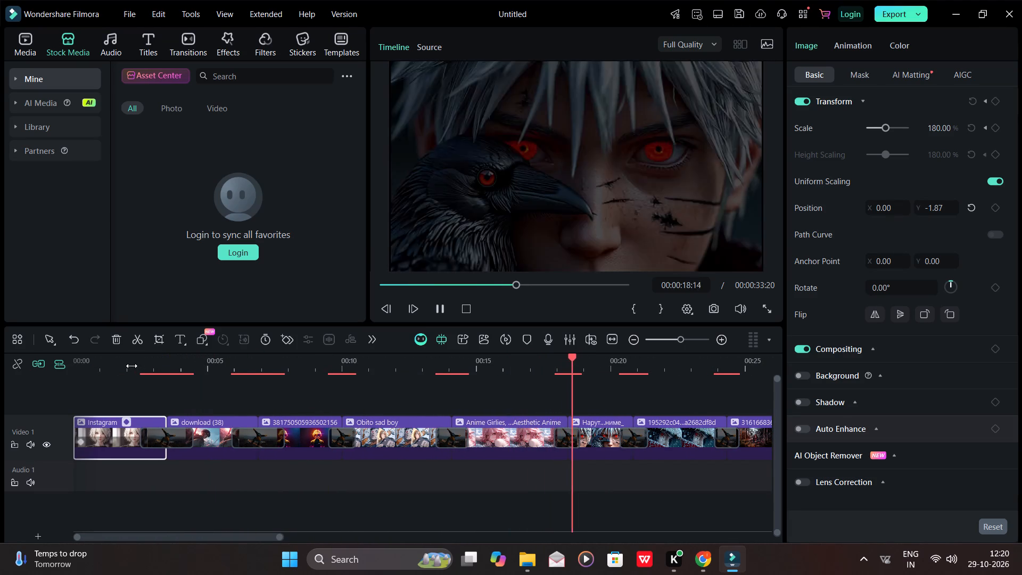
Turn off auto ripple for the timeline.
click(42, 365)
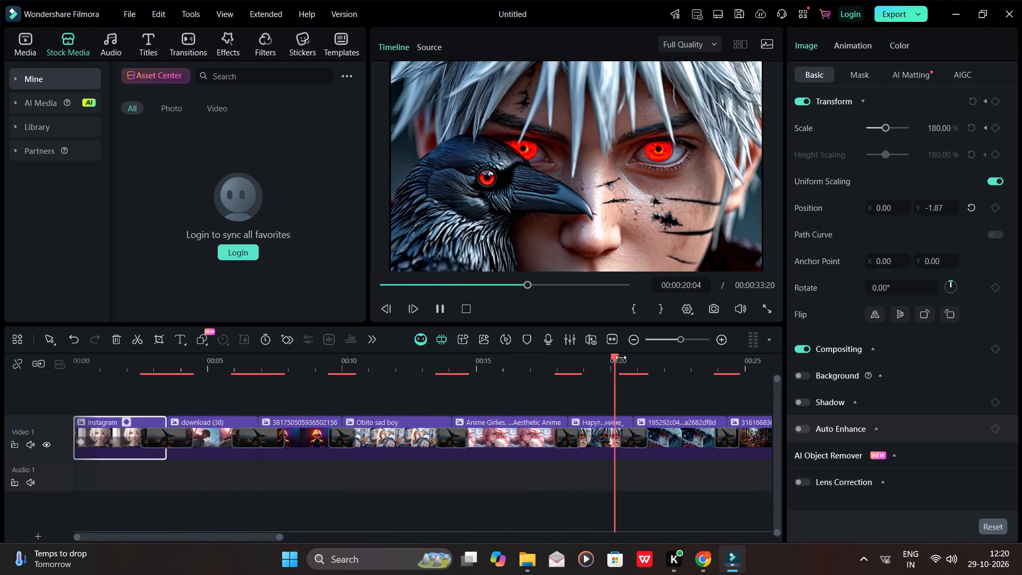
Return the playhead to the start of the timeline.
drag(621, 357, 615, 357)
drag(613, 357, 75, 384)
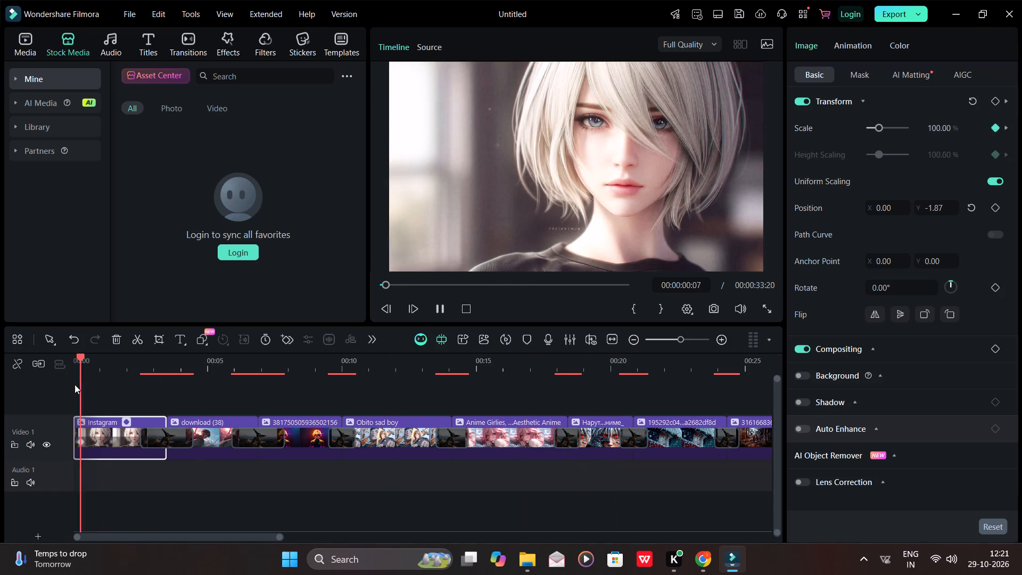
drag(75, 384, 73, 384)
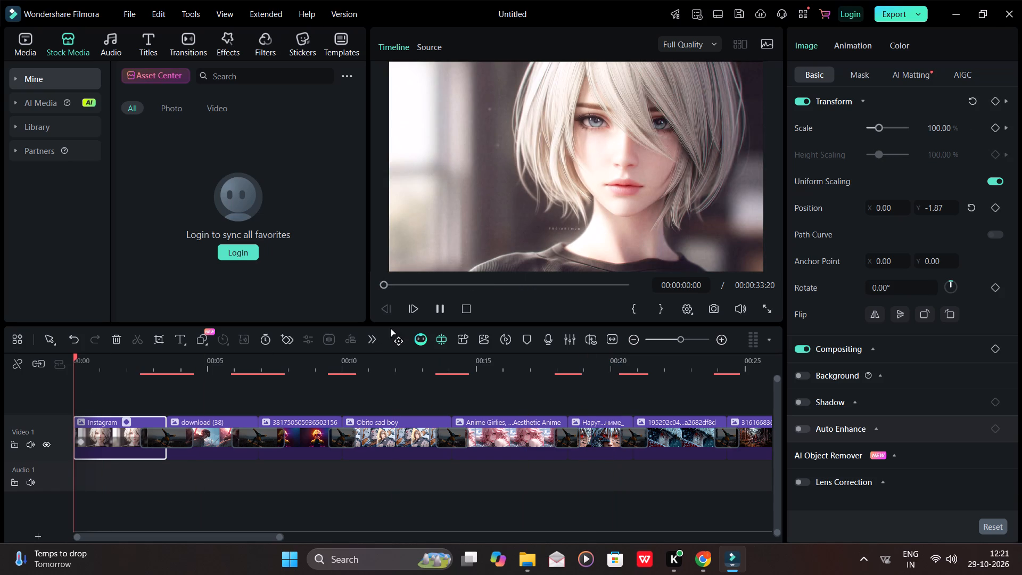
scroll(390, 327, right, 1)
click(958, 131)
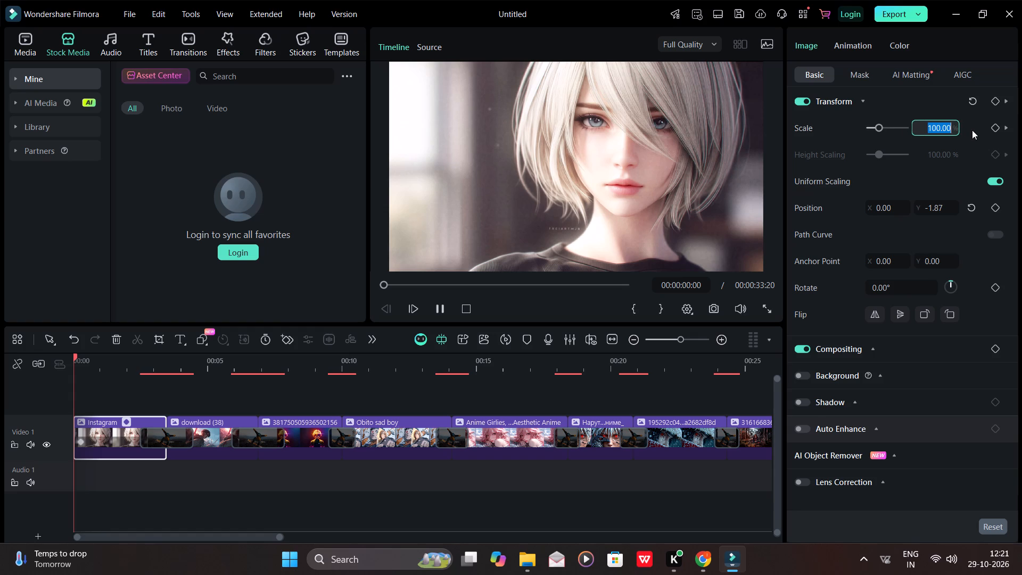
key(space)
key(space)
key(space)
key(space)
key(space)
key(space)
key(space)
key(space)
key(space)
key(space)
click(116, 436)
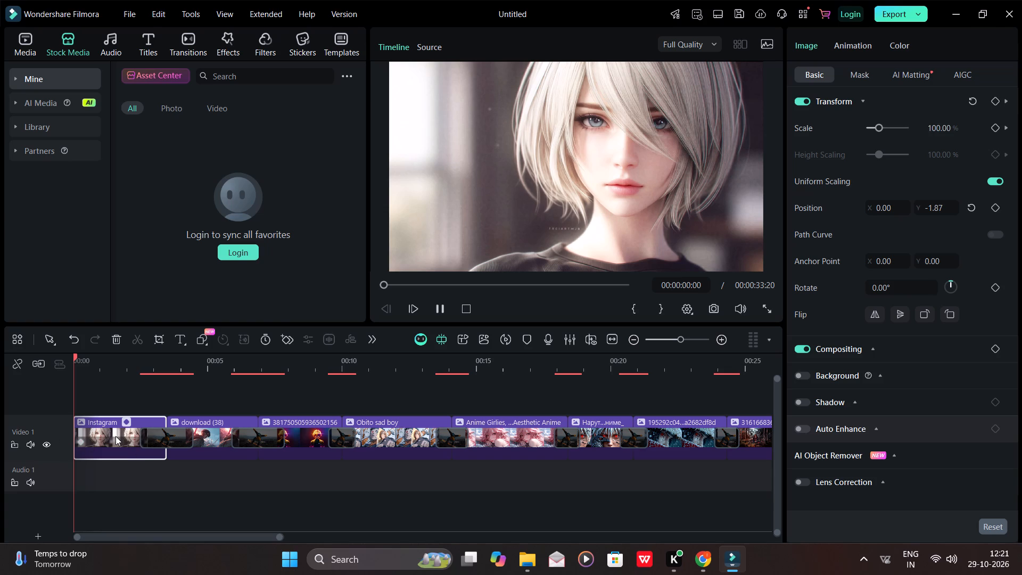
Replay the opening of the slideshow to check the Instagram clip's zoom and the fade into the next clips, and deselect the clip.
key(space)
key(space)
key(space)
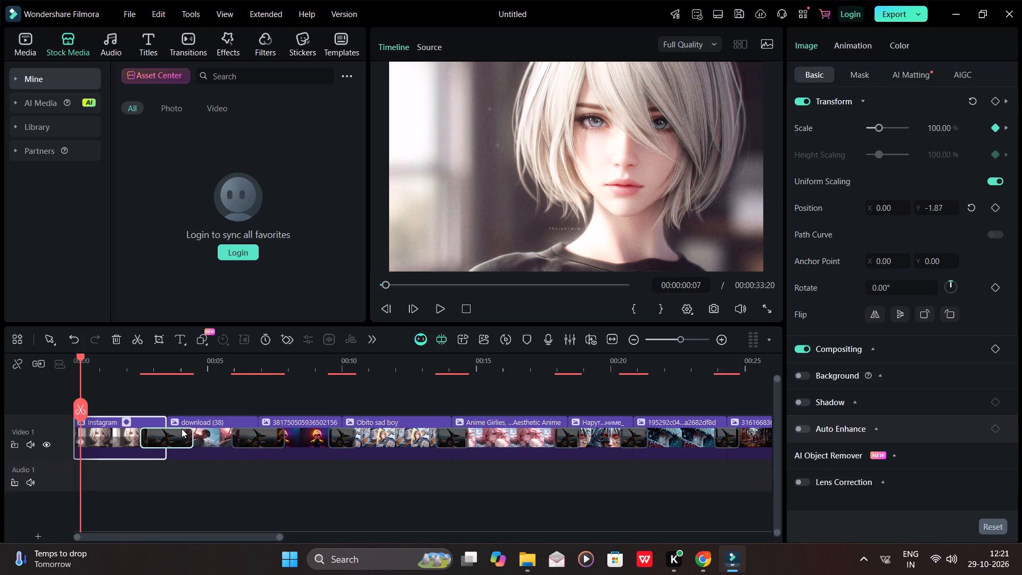
key(space)
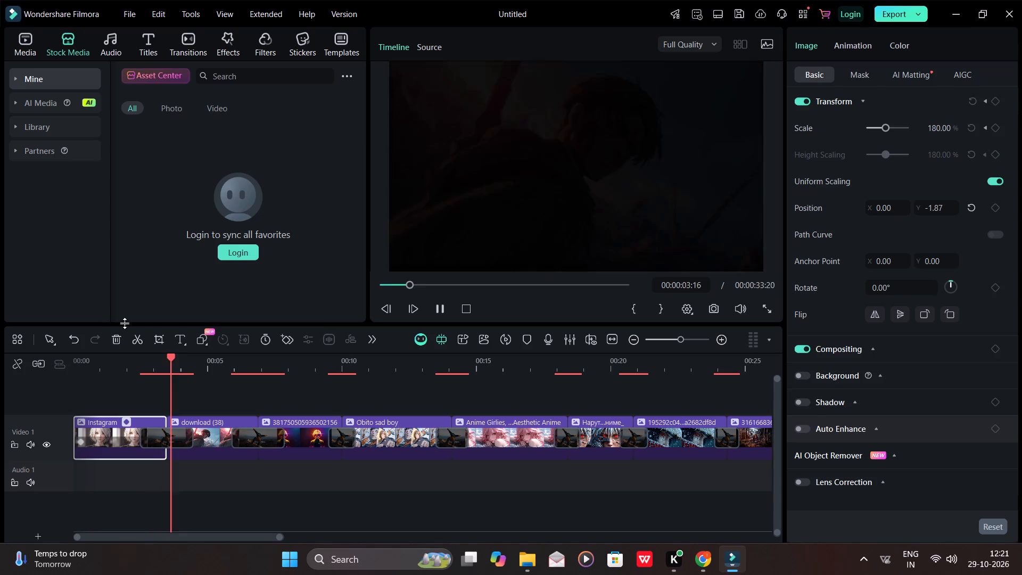
click(193, 355)
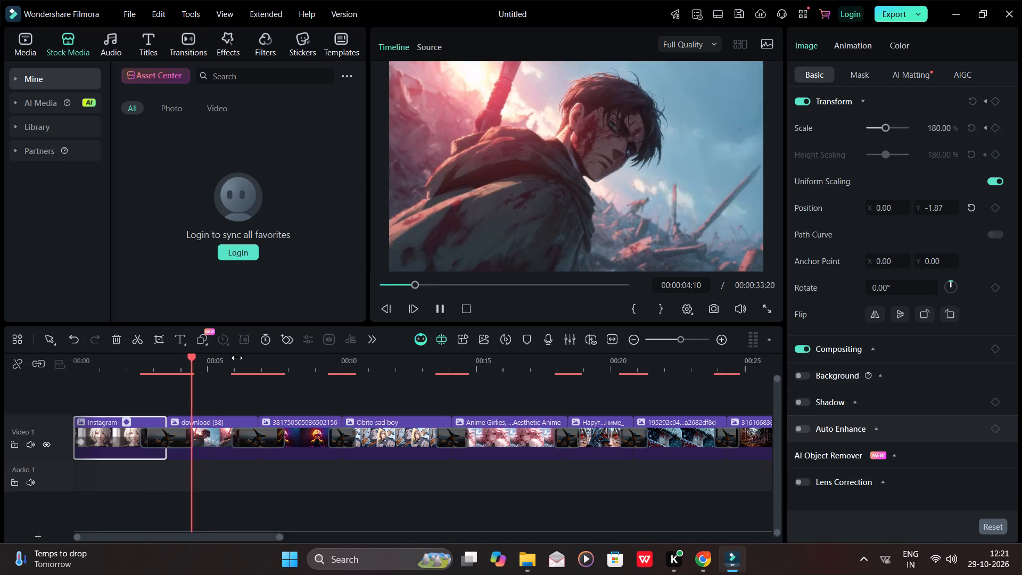
drag(224, 389, 163, 390)
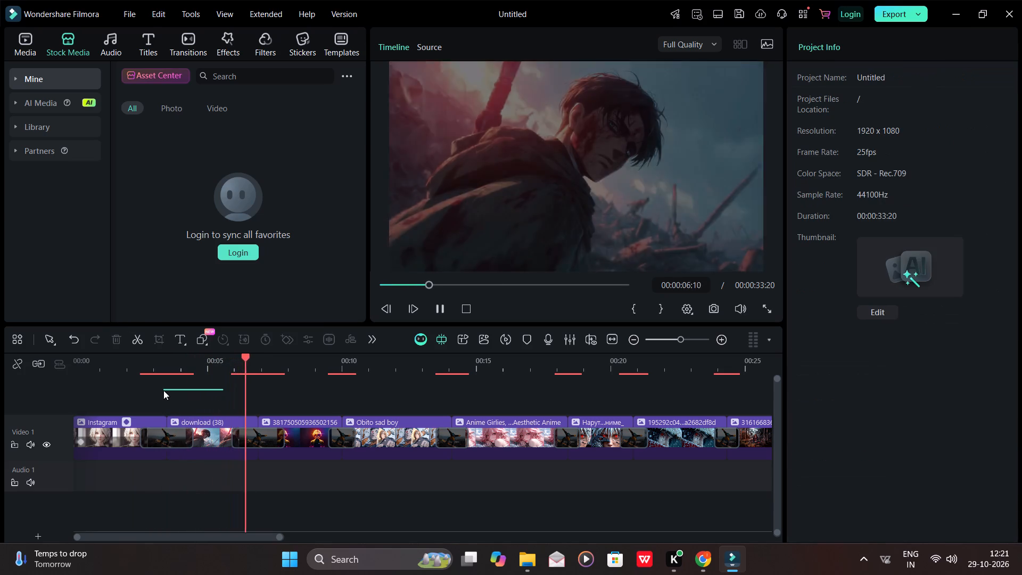
Skip the slideshow preview ahead to the third clip, stop playback and return the playhead to the start of the timeline.
drag(163, 390, 163, 390)
click(283, 356)
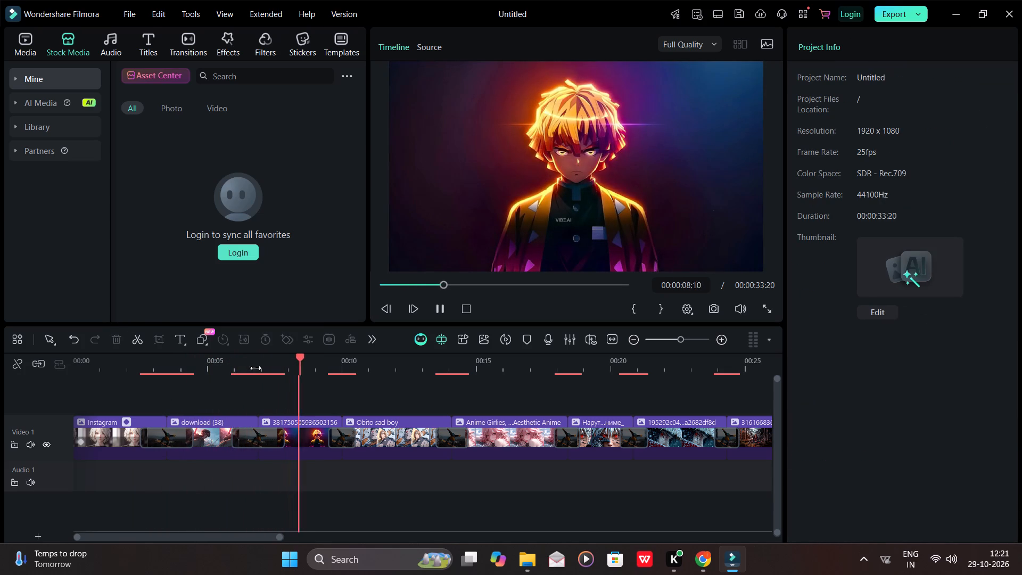
key(space)
drag(312, 357, 70, 378)
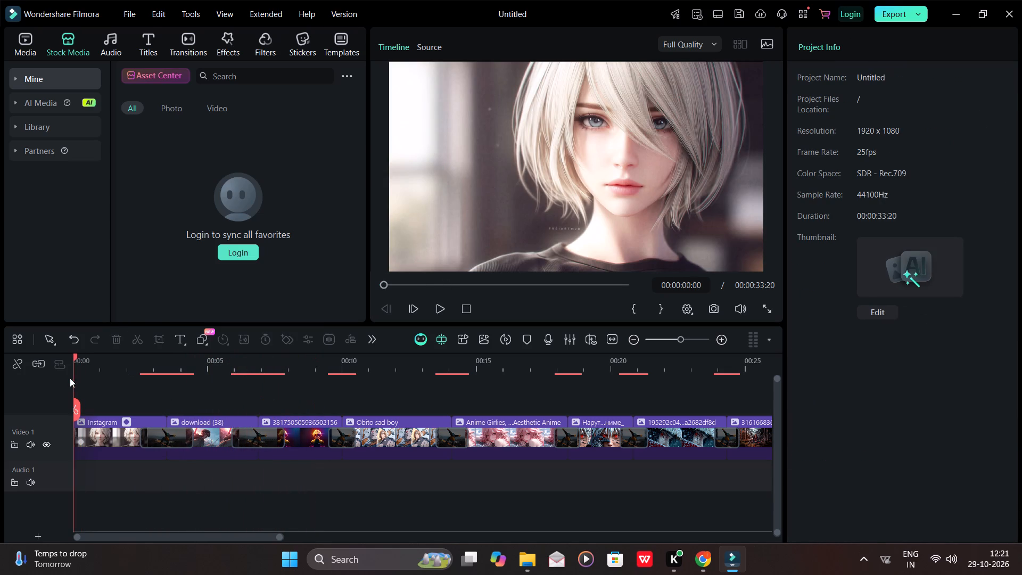
drag(70, 378, 69, 378)
Turn auto ripple back on for the timeline, leaving its companion track option off.
click(39, 367)
click(63, 366)
Scrub and briefly play the Instagram clip to check its zoom, and return the playhead to the start.
drag(76, 357, 125, 357)
key(space)
key(space)
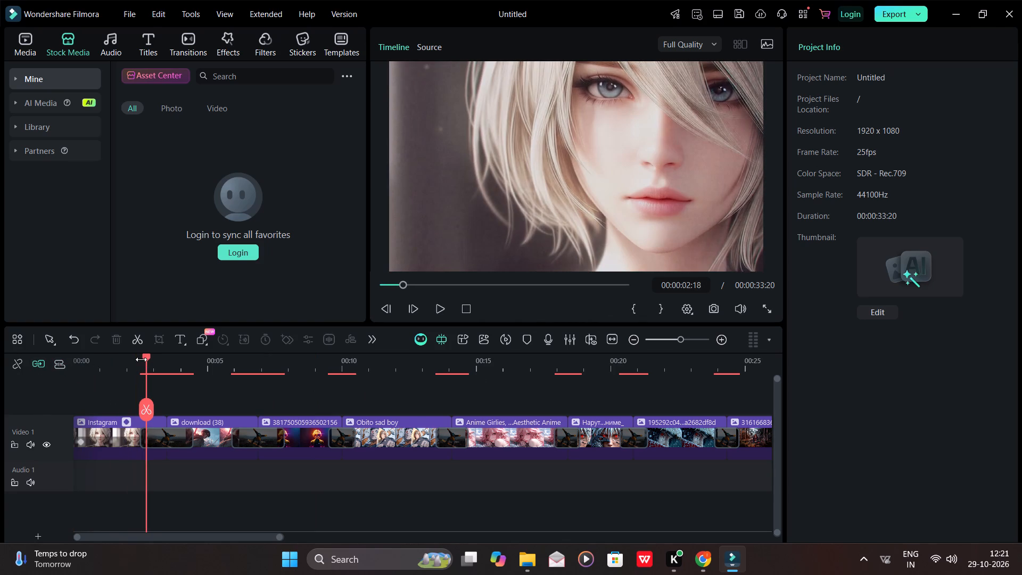
drag(147, 358, 66, 374)
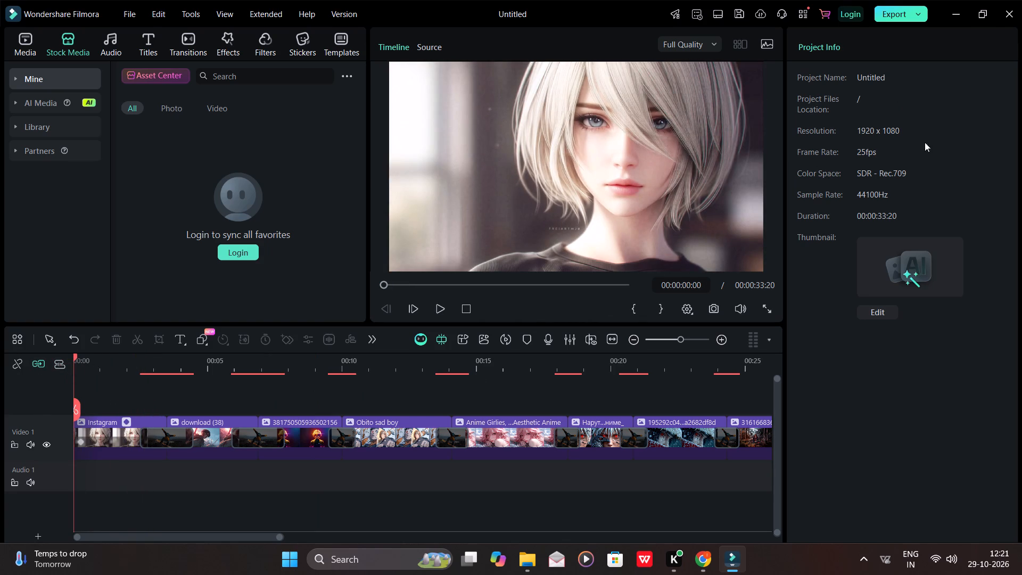
Select the Instagram clip and step the playhead through its zoom to 00:00:01:19 to examine the scale animation.
click(292, 445)
click(119, 433)
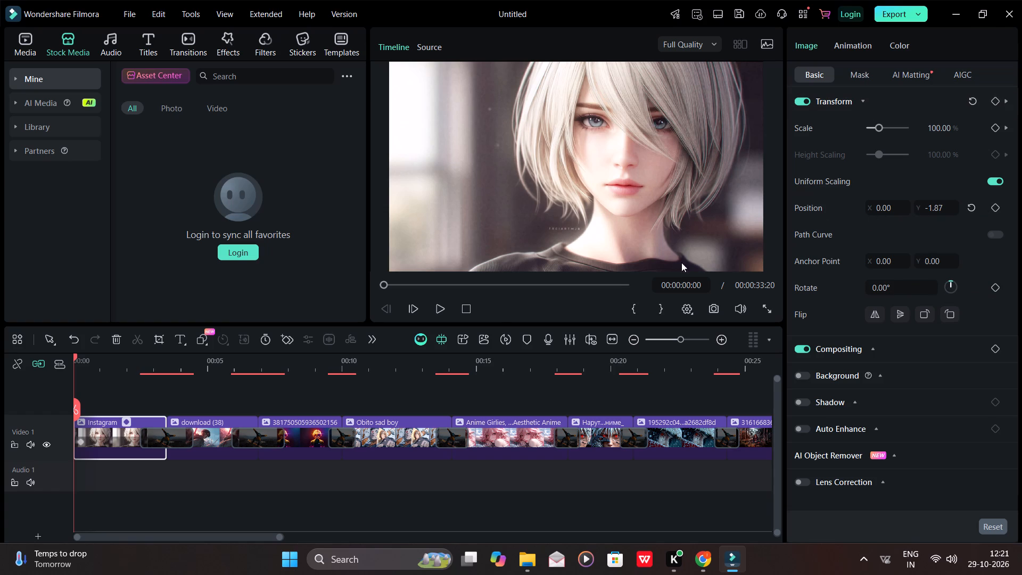
drag(76, 357, 96, 359)
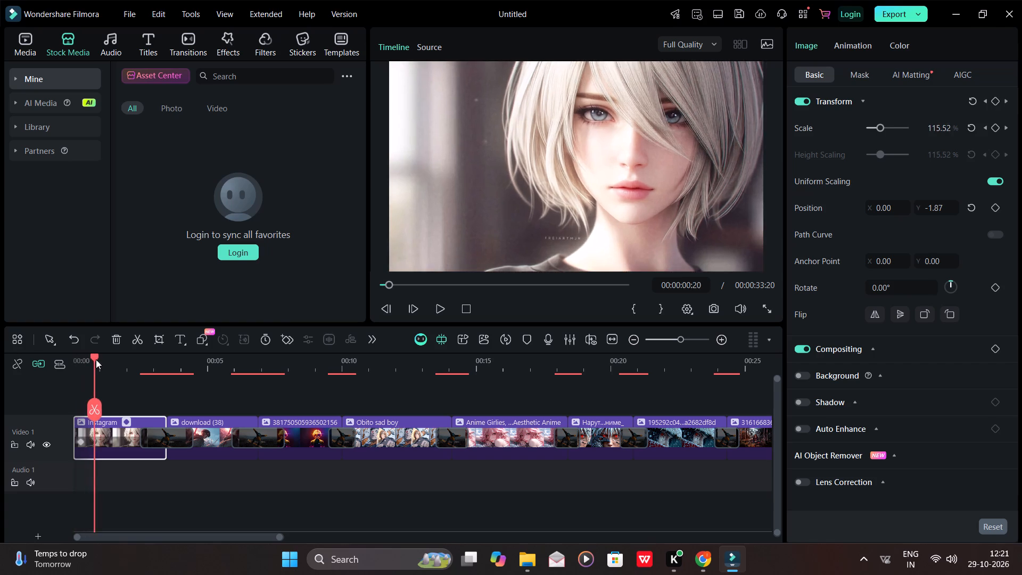
drag(96, 359, 118, 361)
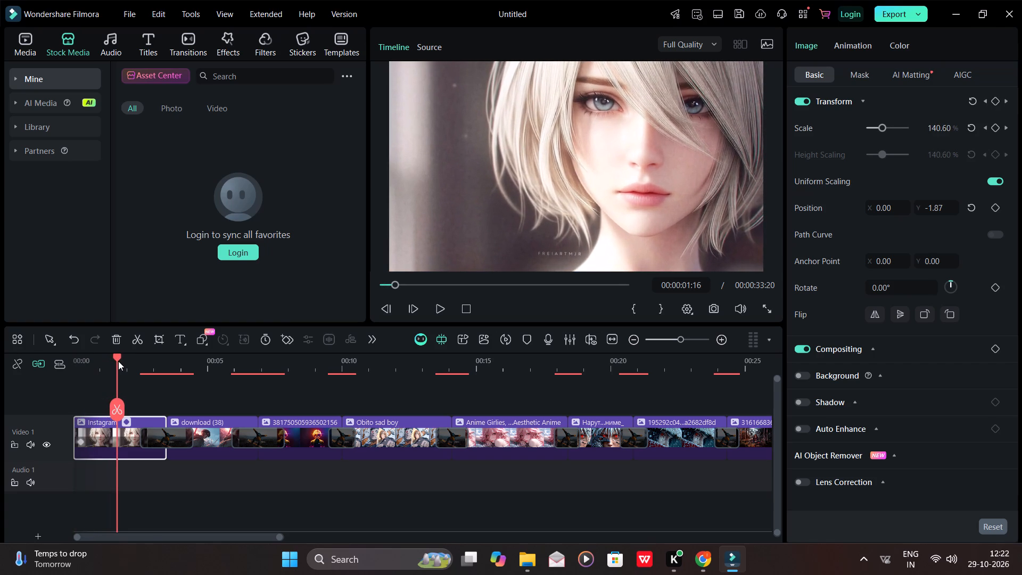
drag(118, 361, 120, 362)
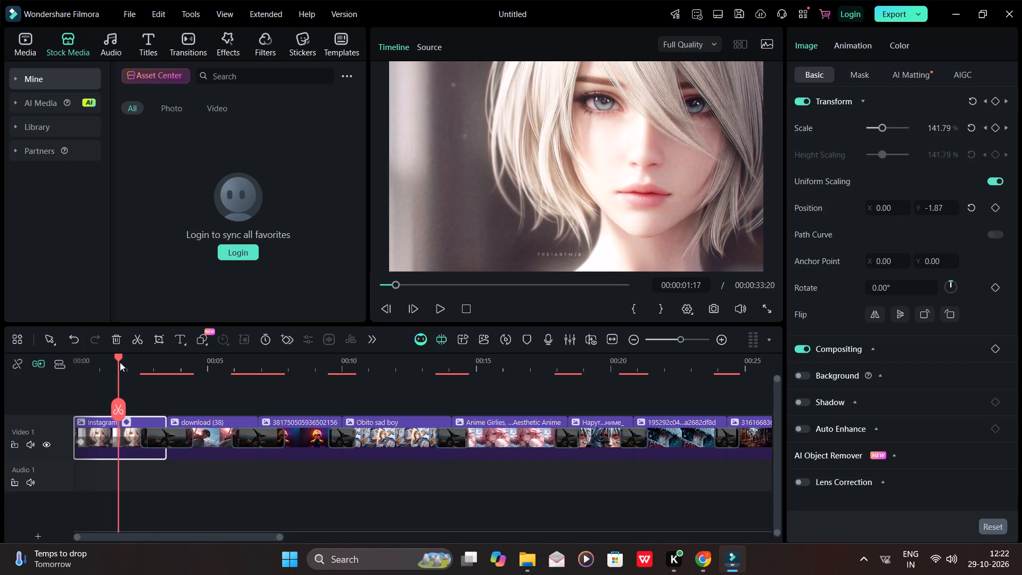
drag(120, 362, 121, 362)
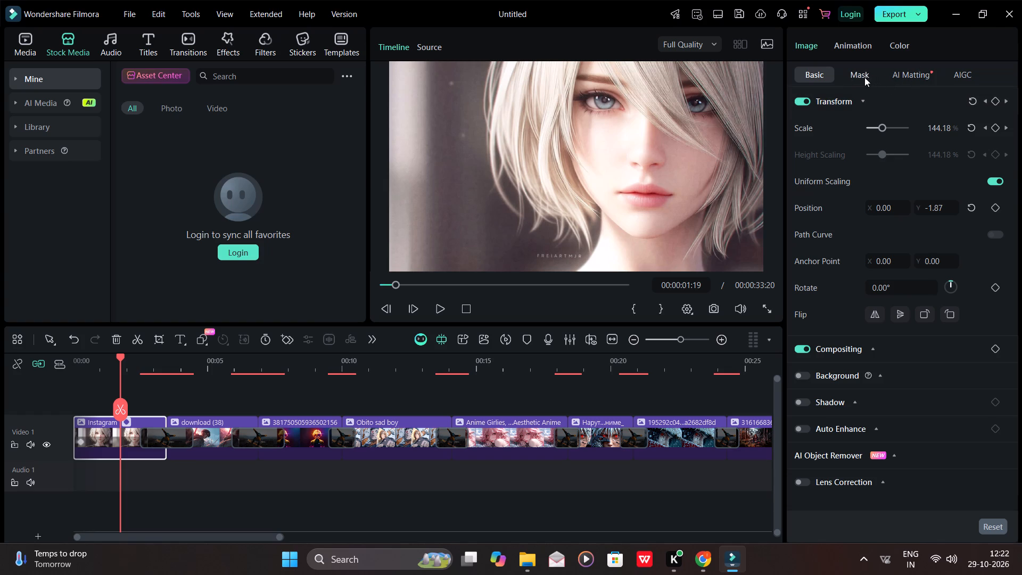
Look over the AI Matting, Mask and AIGC options available for the Instagram clip, dismissing the AI Tools tip.
click(914, 77)
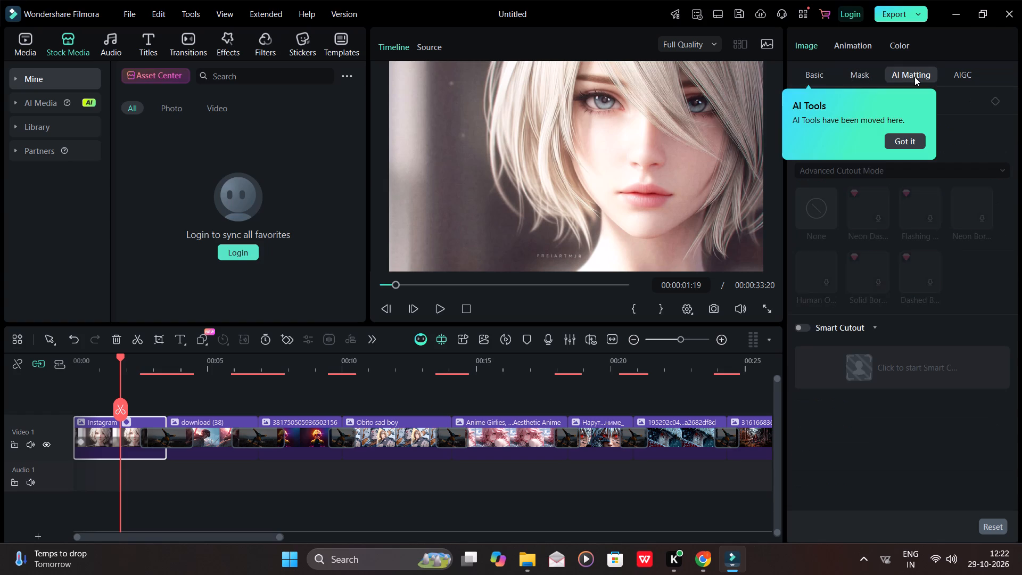
click(900, 139)
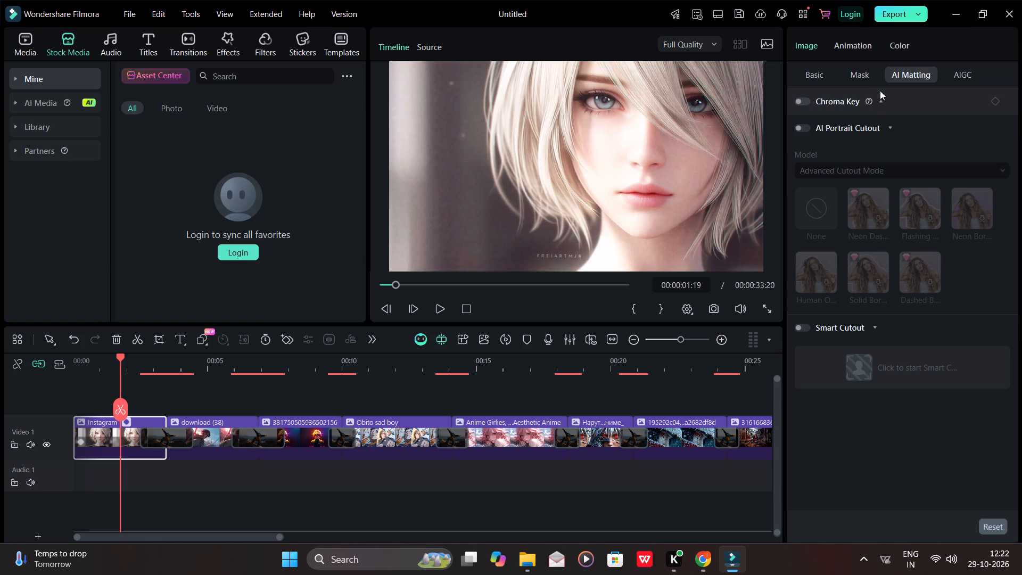
click(867, 78)
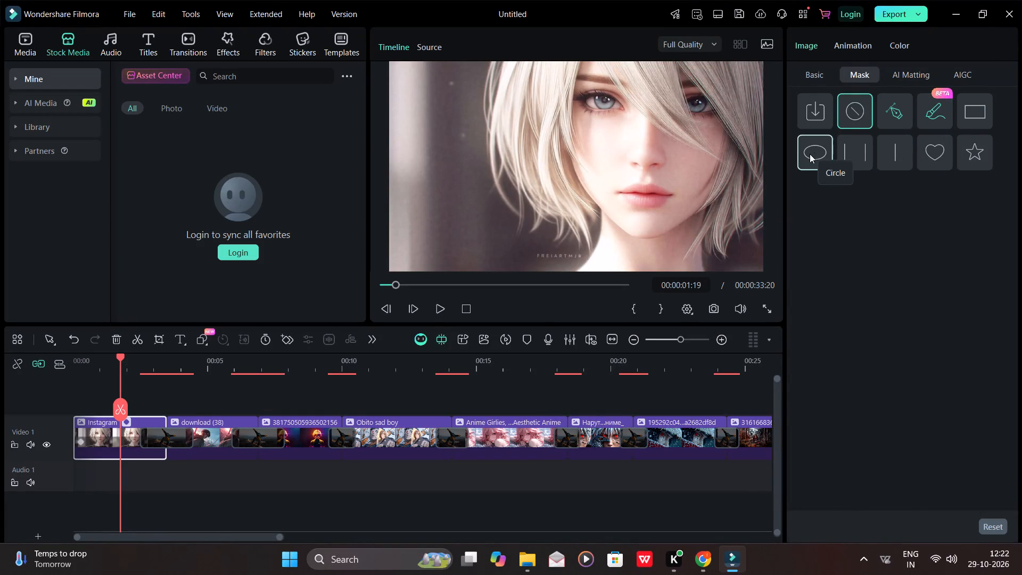
click(902, 75)
click(960, 71)
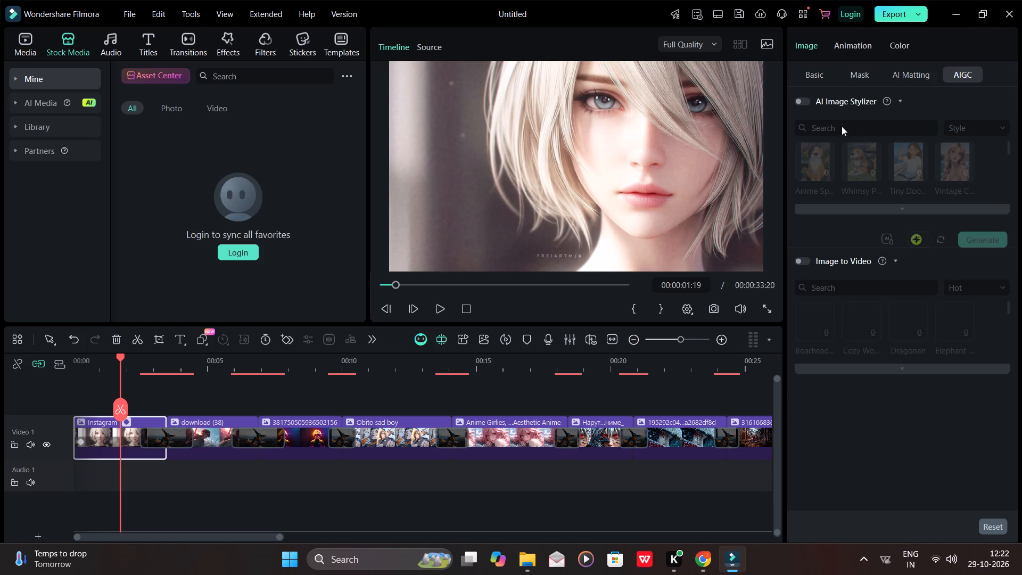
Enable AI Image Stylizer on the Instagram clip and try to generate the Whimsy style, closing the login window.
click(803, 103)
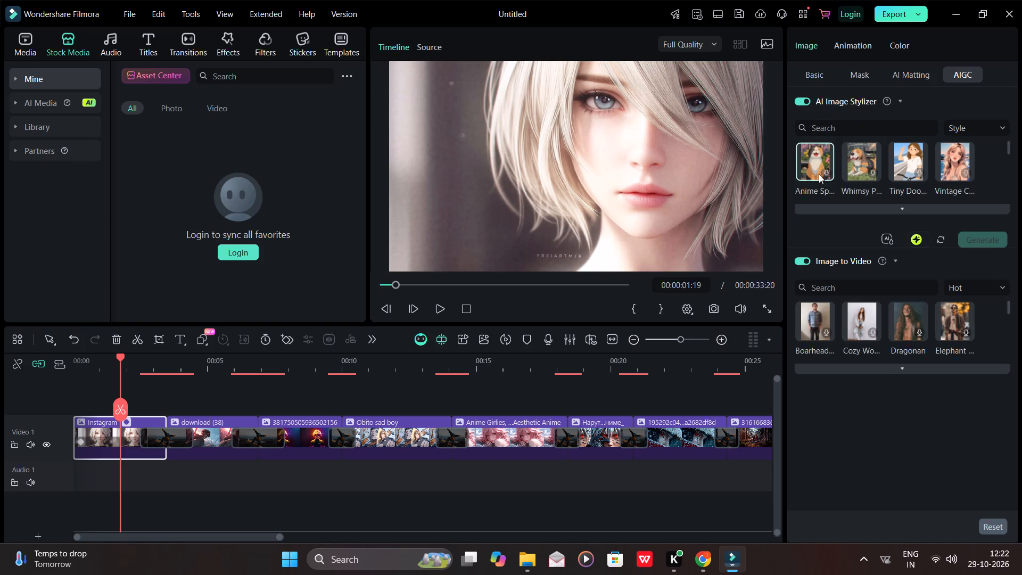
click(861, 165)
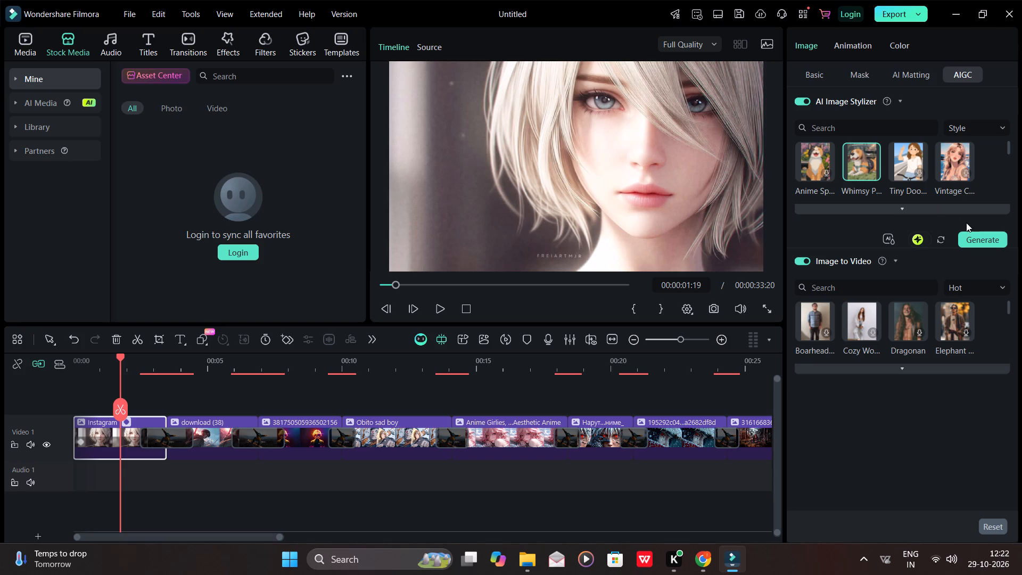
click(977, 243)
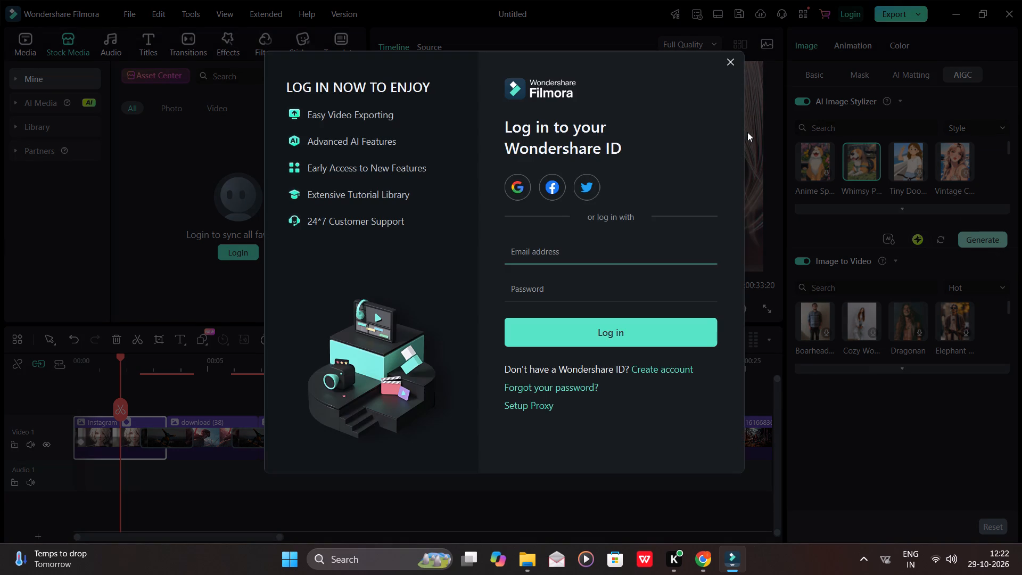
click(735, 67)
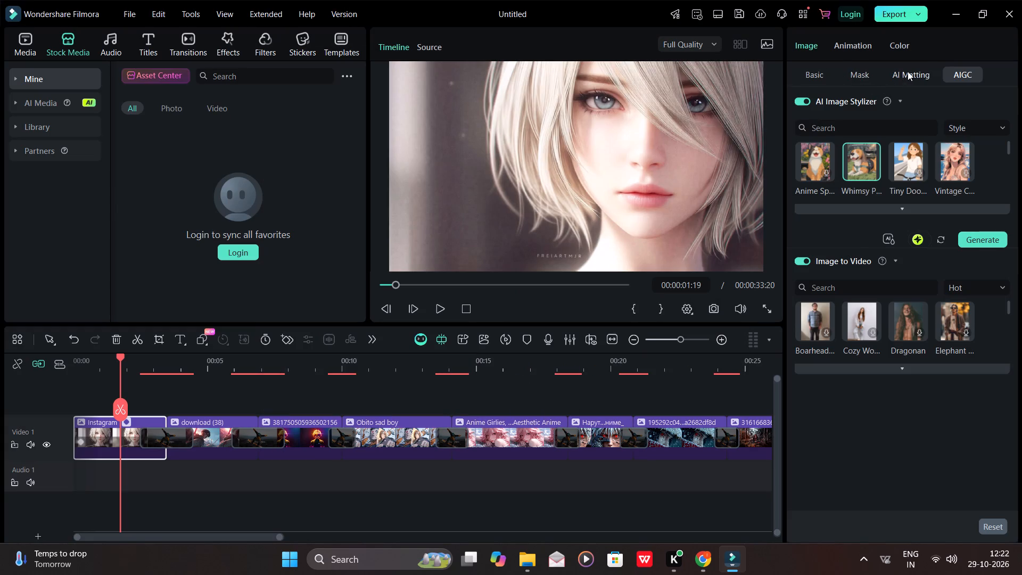
Review the Instagram clip's basic transform settings and browse the keyframe presets and the In and Out motion presets.
click(911, 71)
click(871, 74)
click(809, 74)
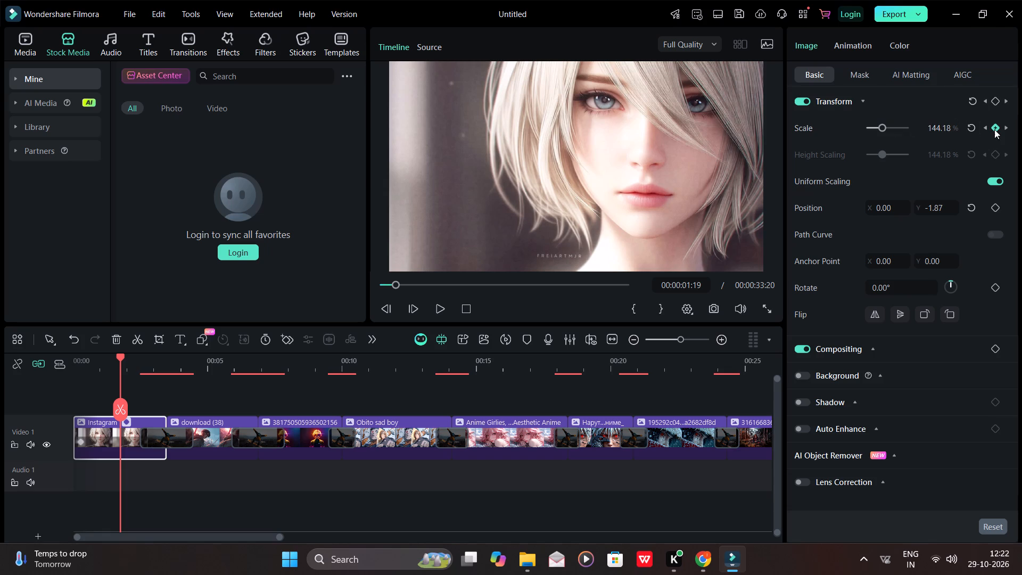
click(862, 48)
click(913, 74)
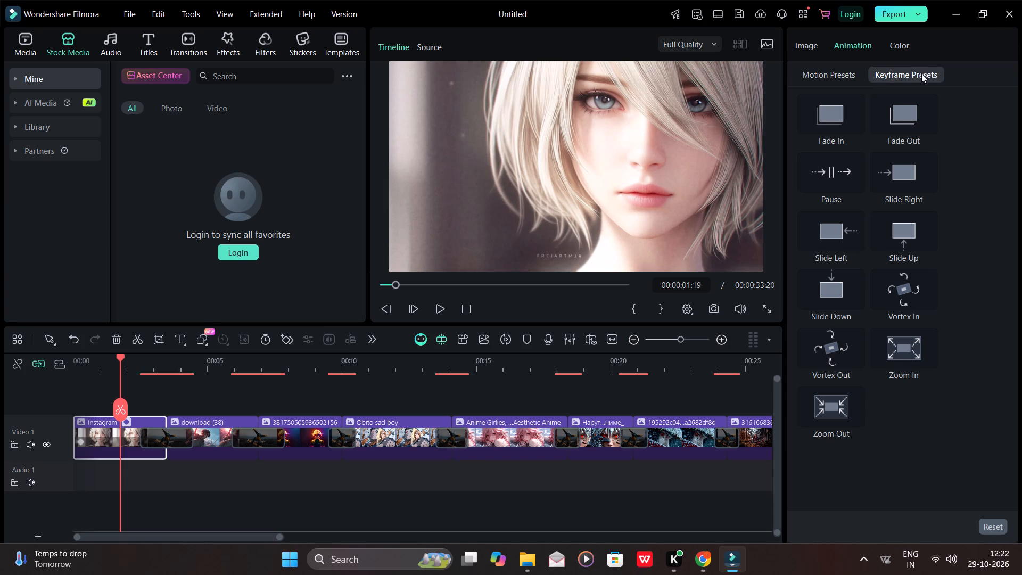
click(844, 75)
click(809, 47)
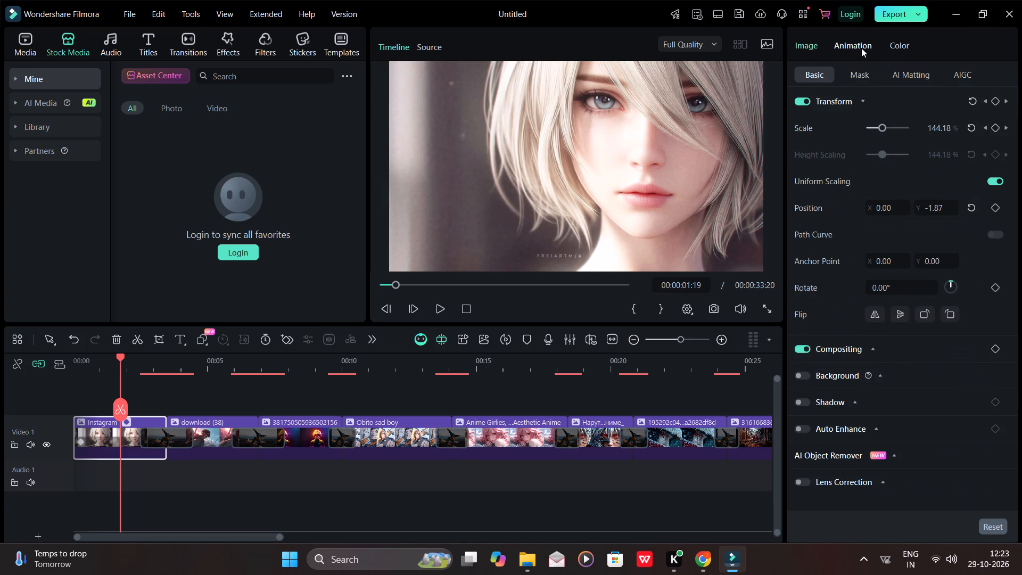
click(861, 48)
click(848, 102)
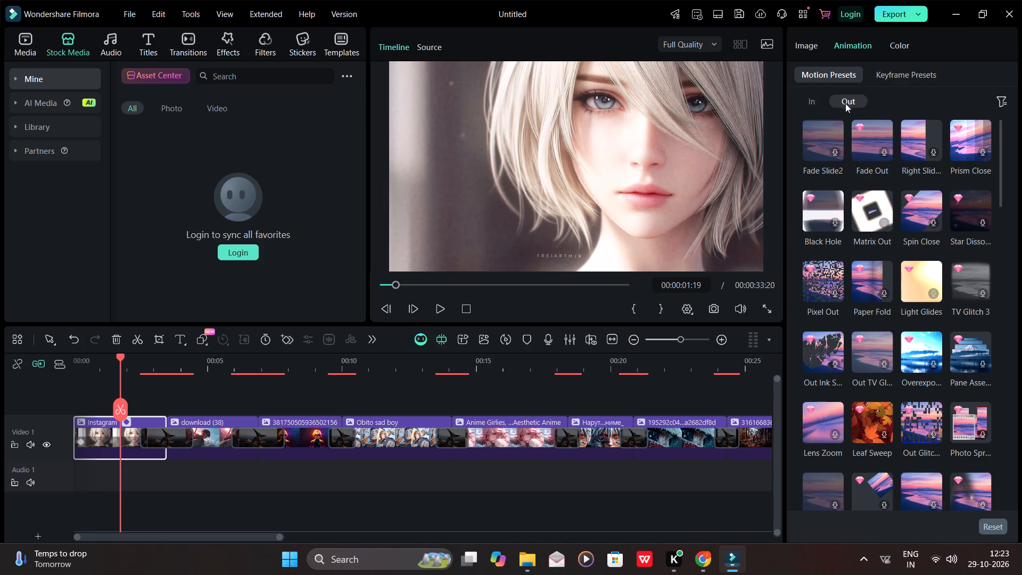
click(811, 103)
click(818, 74)
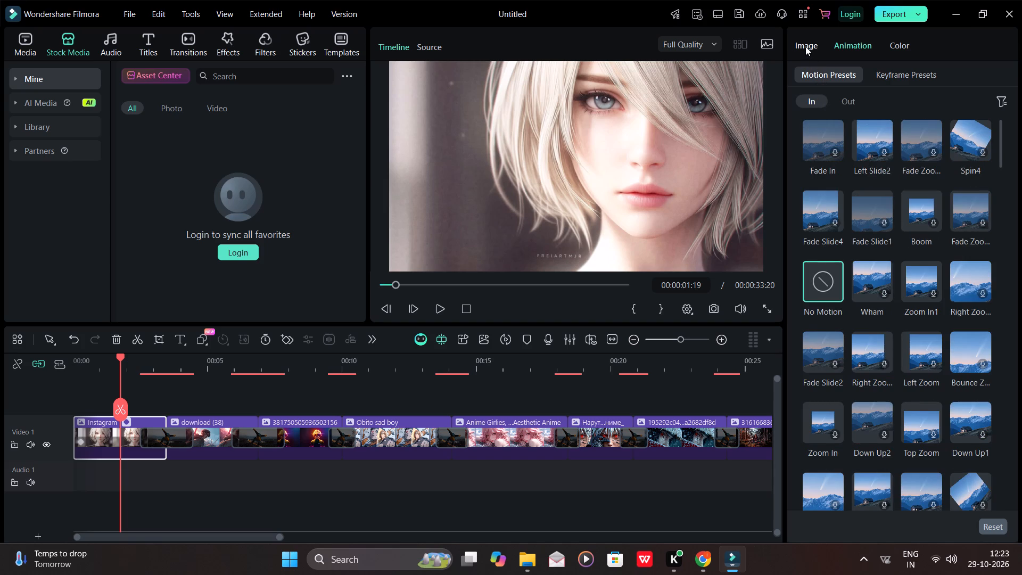
click(805, 46)
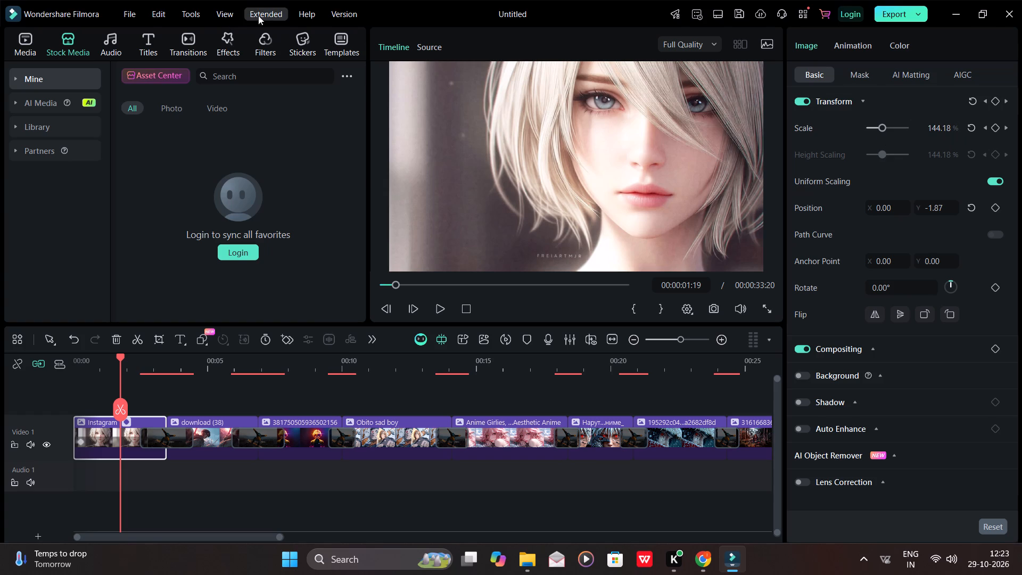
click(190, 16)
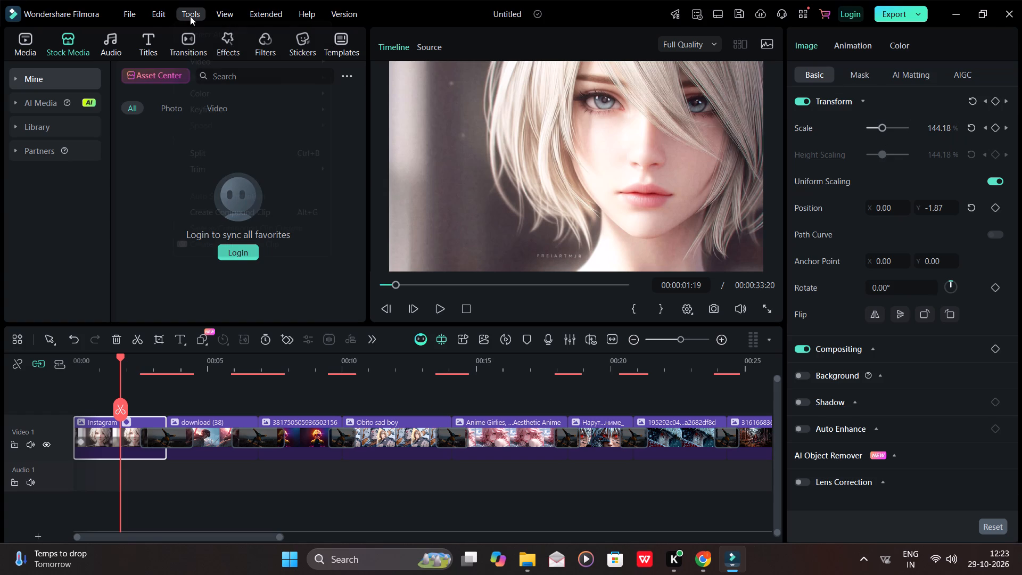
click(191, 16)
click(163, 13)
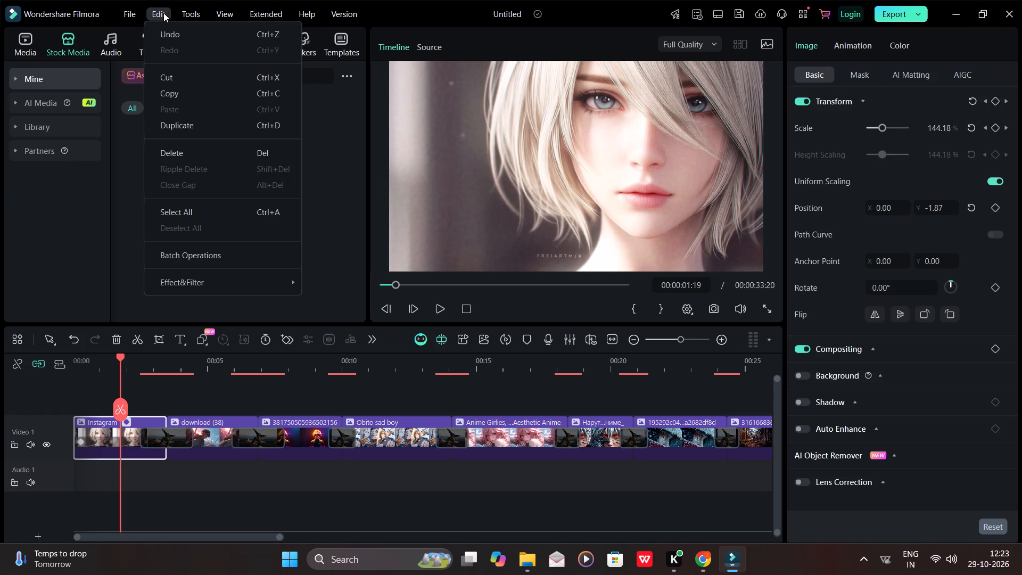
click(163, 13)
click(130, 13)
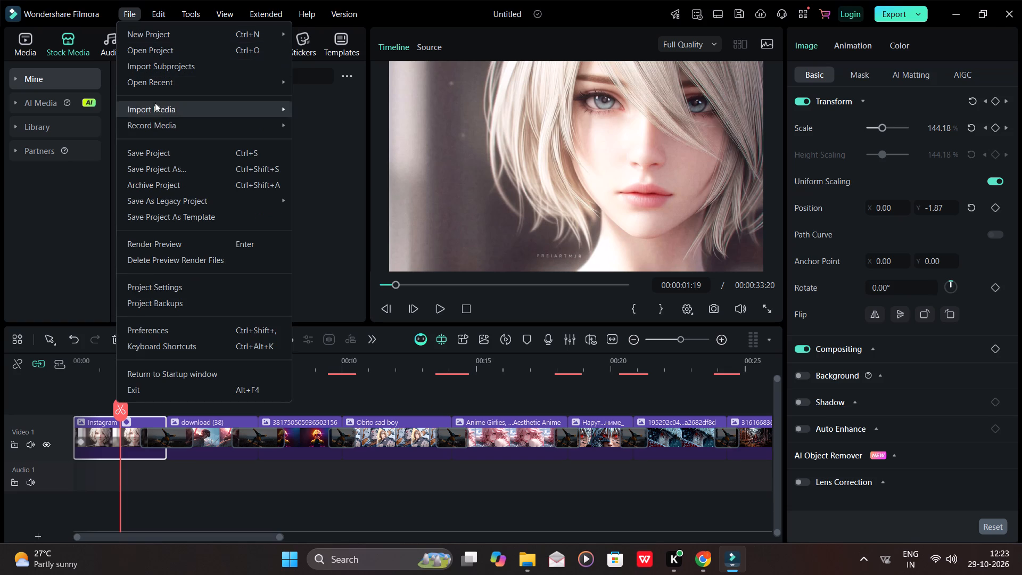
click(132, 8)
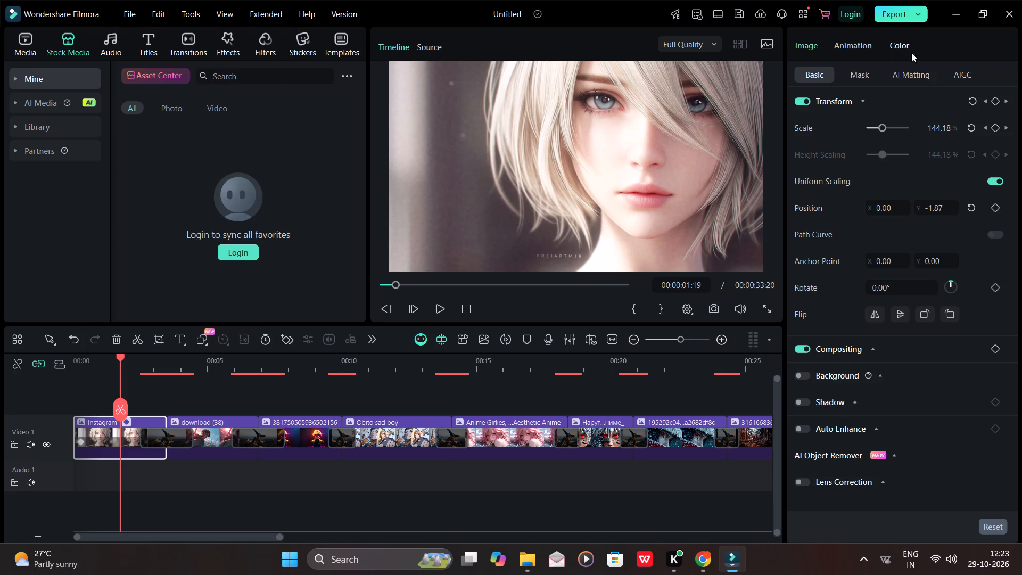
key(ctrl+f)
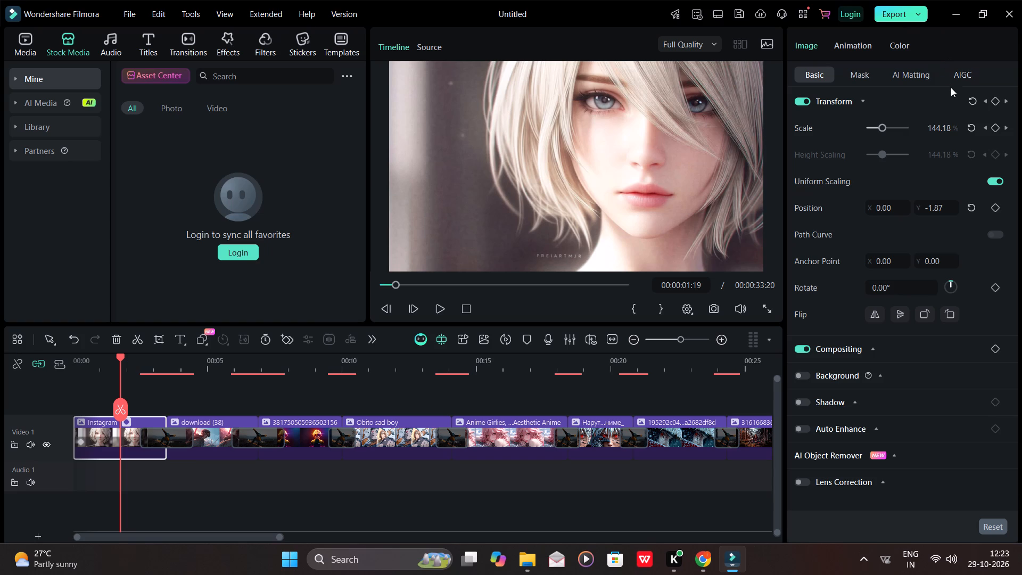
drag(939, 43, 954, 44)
Adjust the Instagram clip's basic color settings, setting Temperature to 4 and Tint to about -15.
click(910, 47)
click(900, 47)
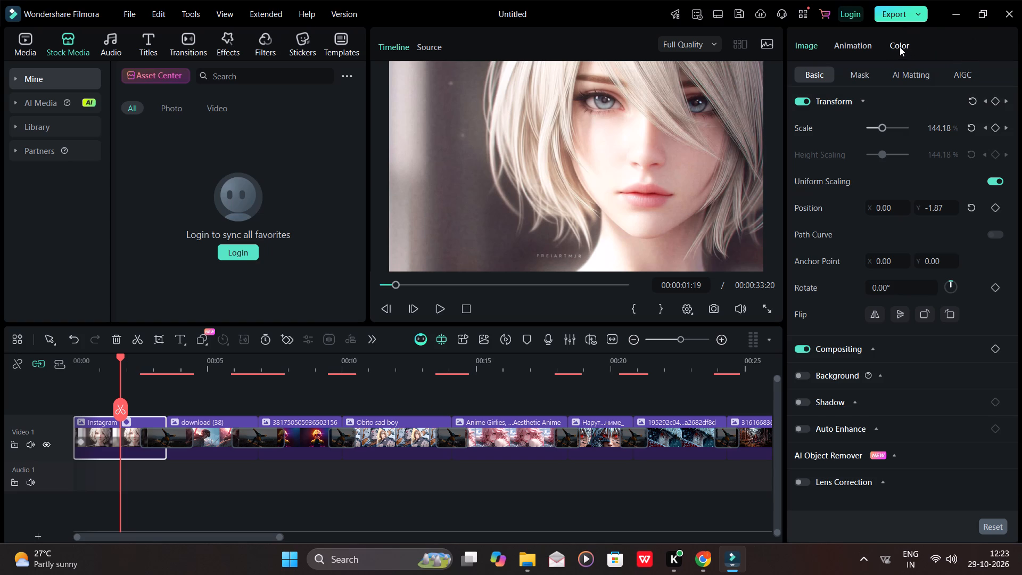
click(900, 46)
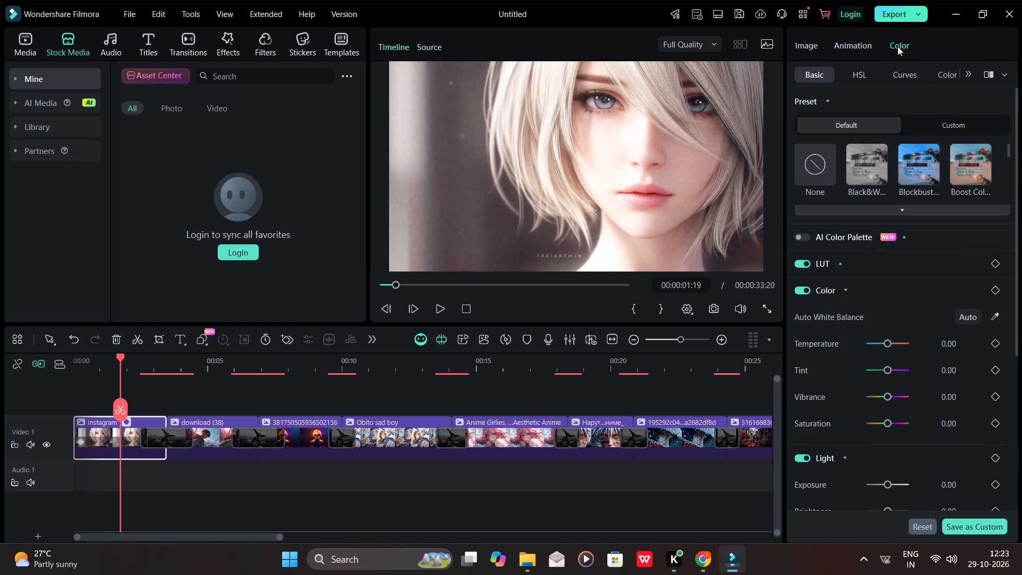
click(887, 345)
drag(887, 371, 885, 372)
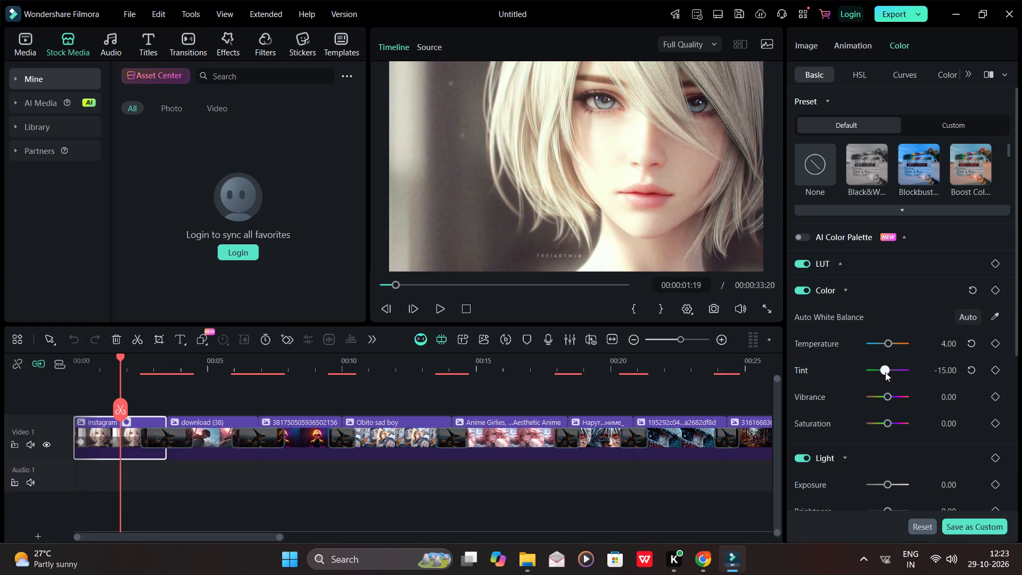
Readjust the Instagram clip's Tint, trying 23 and 8 and finishing on a slightly greener tint, while scrubbing to the Obito clip.
drag(885, 372, 892, 368)
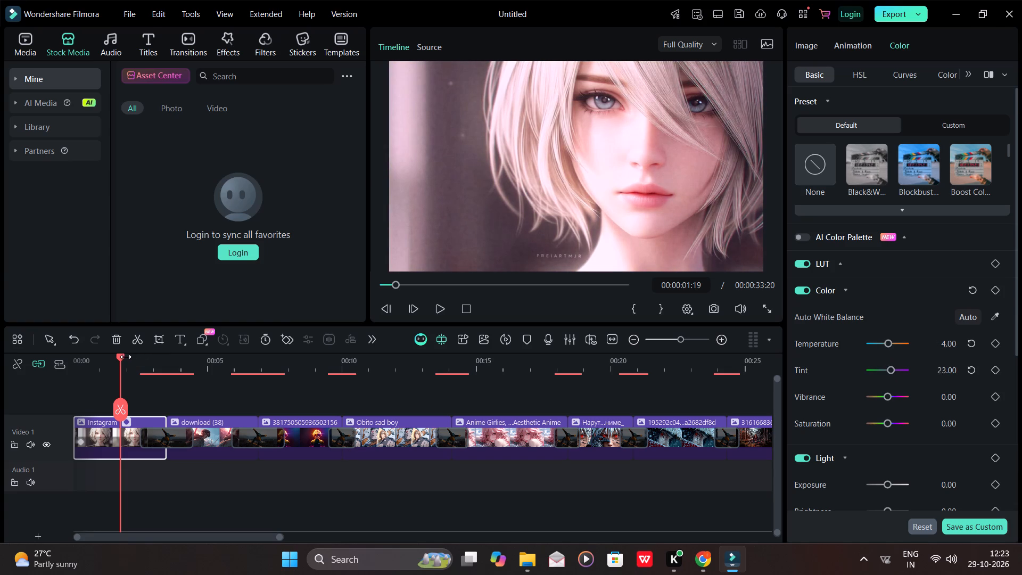
drag(120, 357, 238, 365)
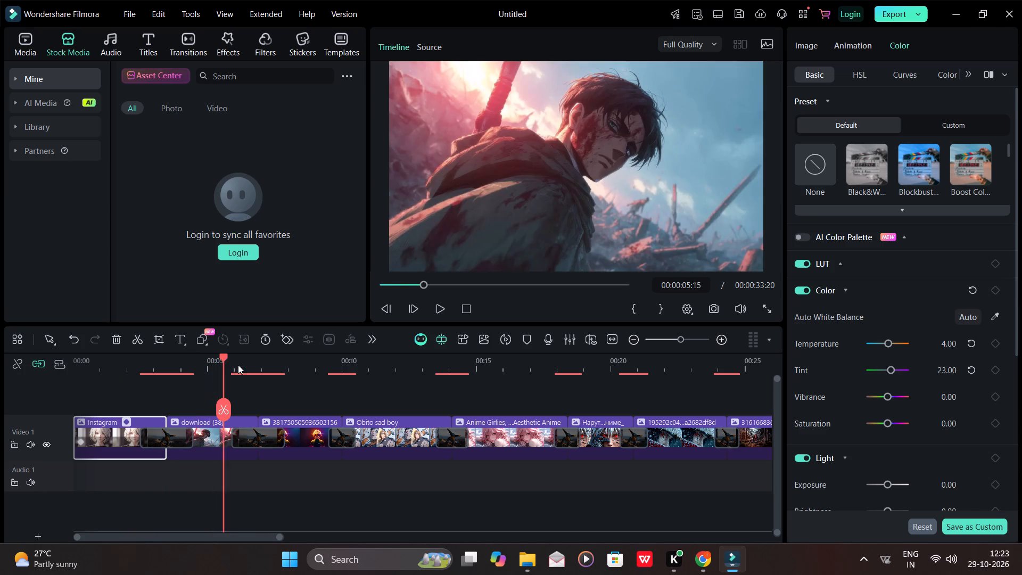
drag(238, 365, 376, 394)
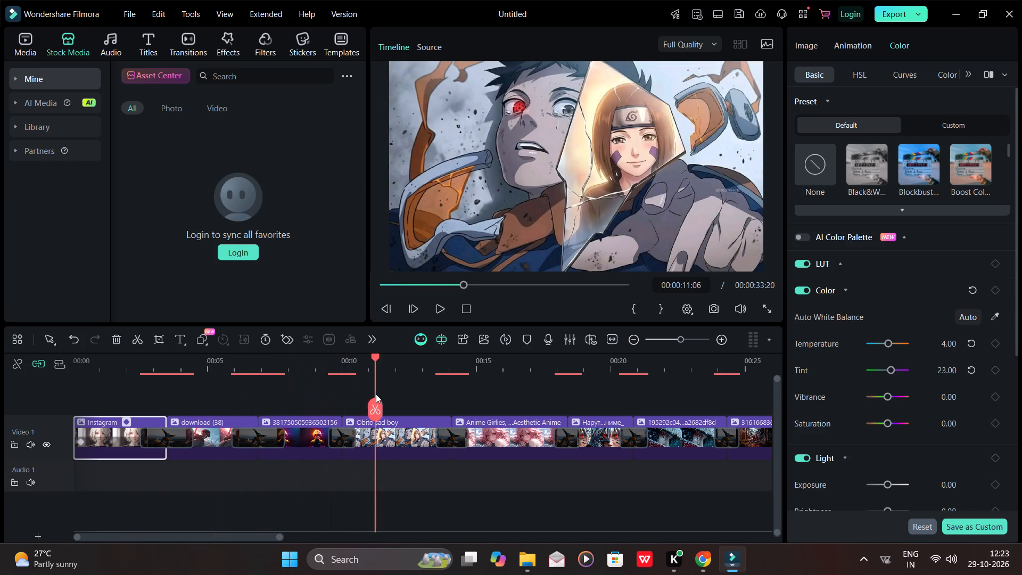
drag(376, 394, 384, 396)
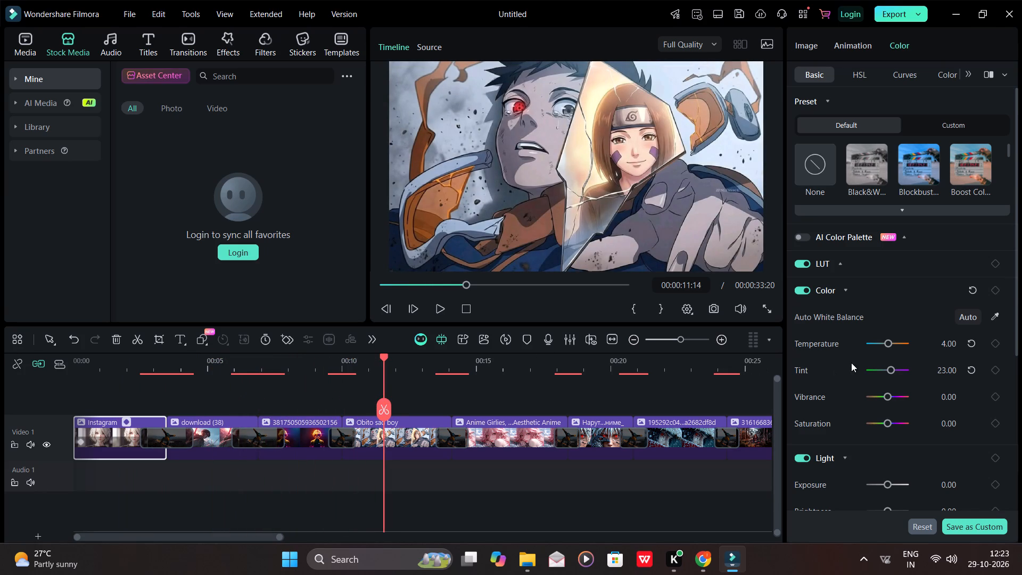
drag(889, 368, 889, 374)
drag(889, 374, 883, 374)
Warm up the Obito sad boy clip by setting its Temperature to 96.
click(403, 434)
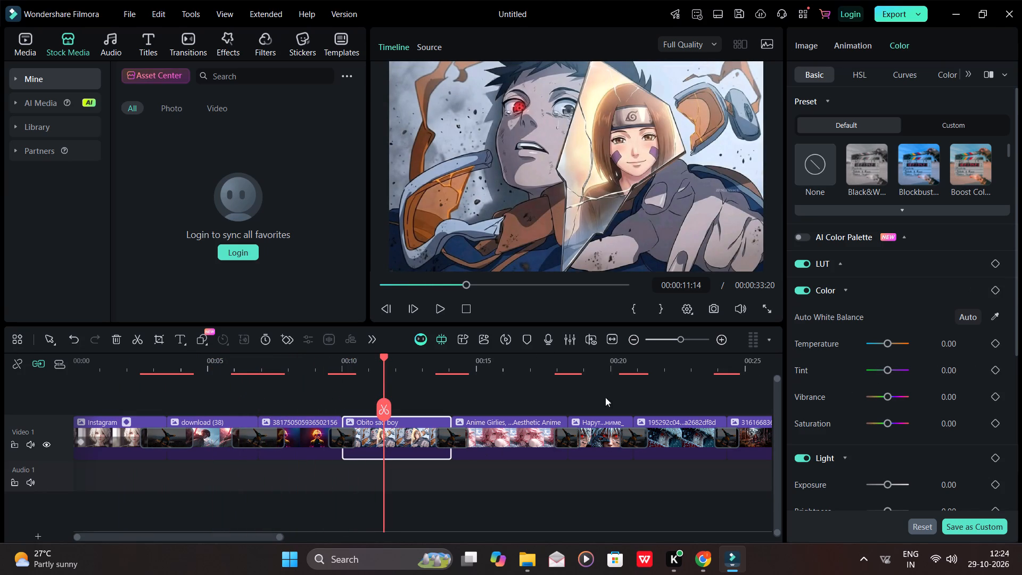
drag(887, 341, 902, 342)
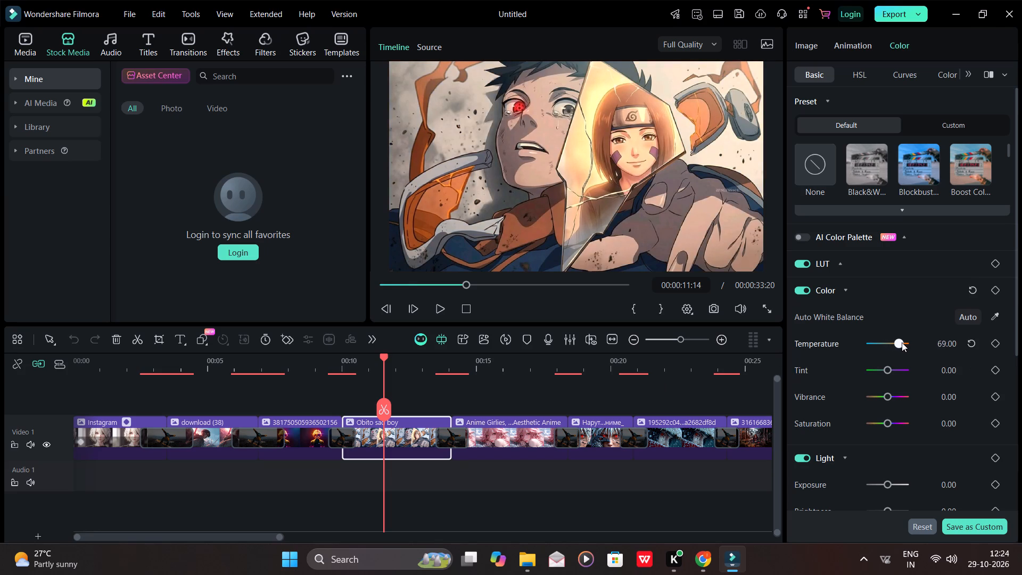
drag(902, 342, 894, 349)
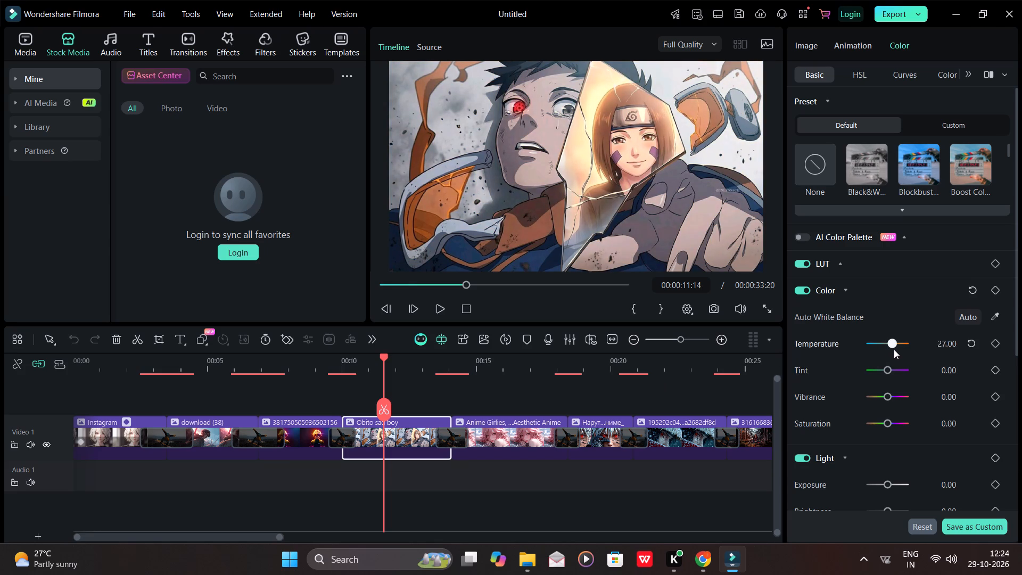
drag(894, 349, 904, 350)
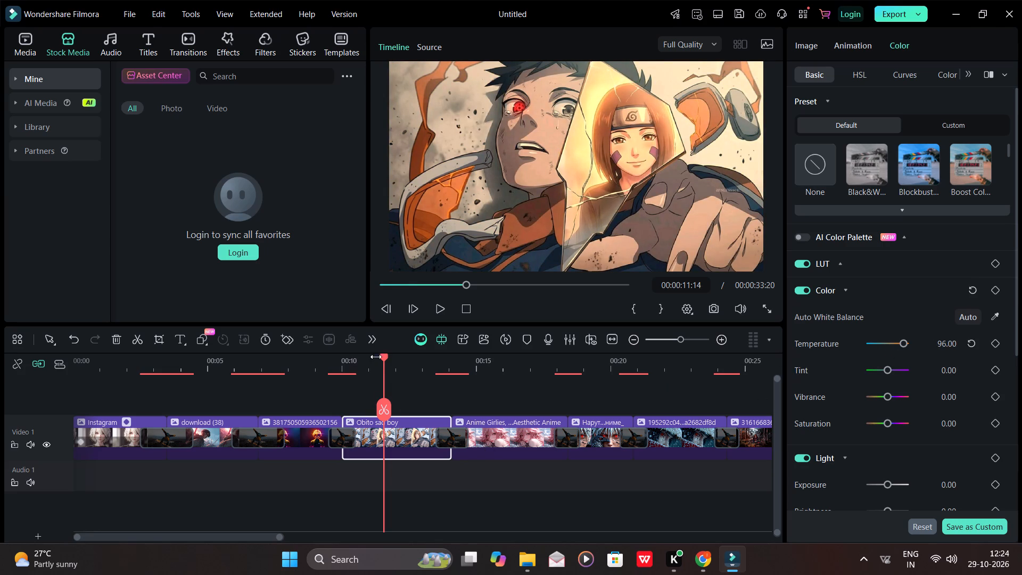
Color-adjust the red-eyed character and crow clip: Saturation 8, Vibrance 46, Tint 8 and Temperature 12.
drag(384, 355, 317, 360)
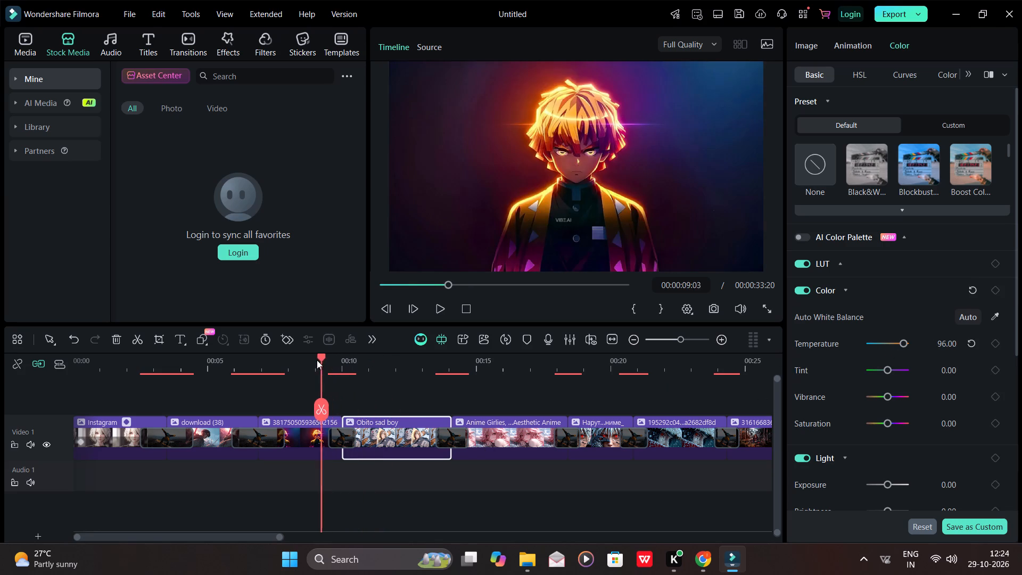
drag(317, 360, 477, 367)
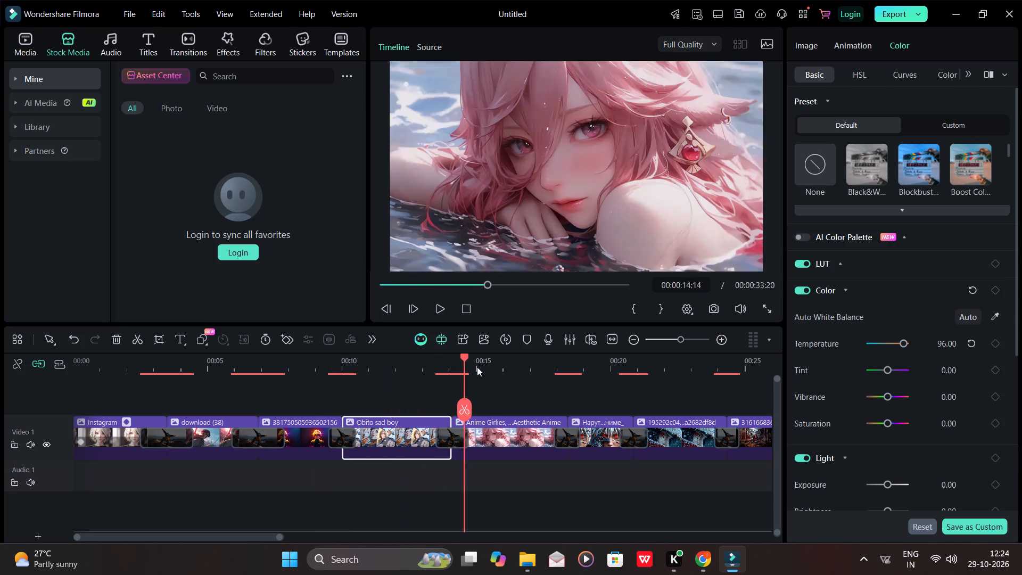
drag(477, 367, 604, 383)
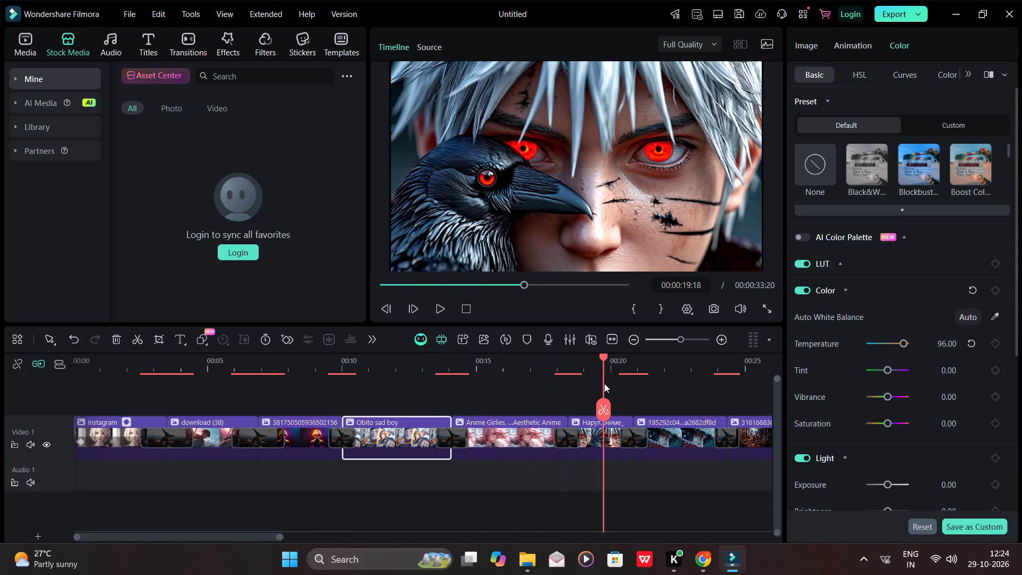
drag(604, 383, 605, 383)
click(611, 432)
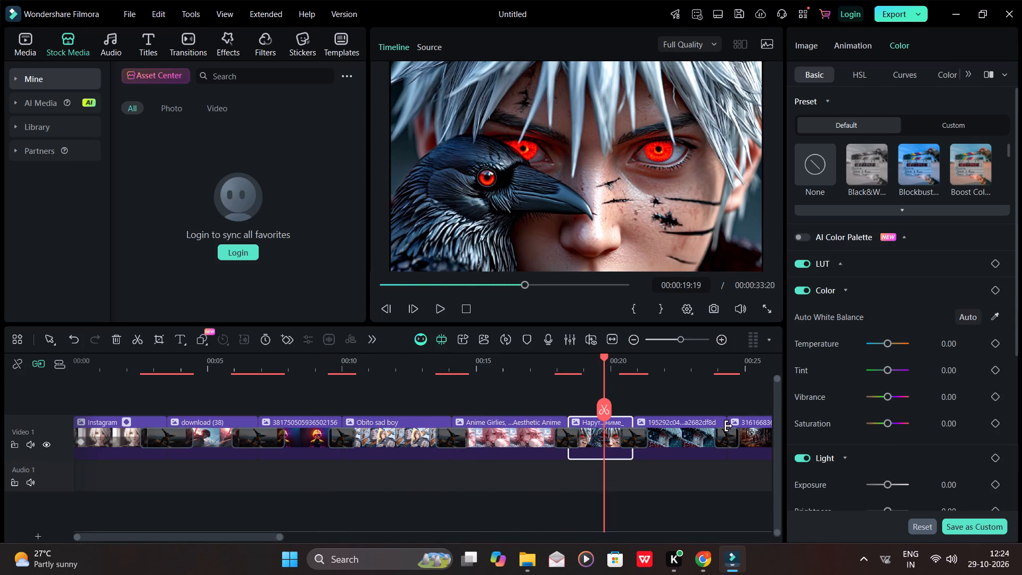
drag(885, 425, 878, 426)
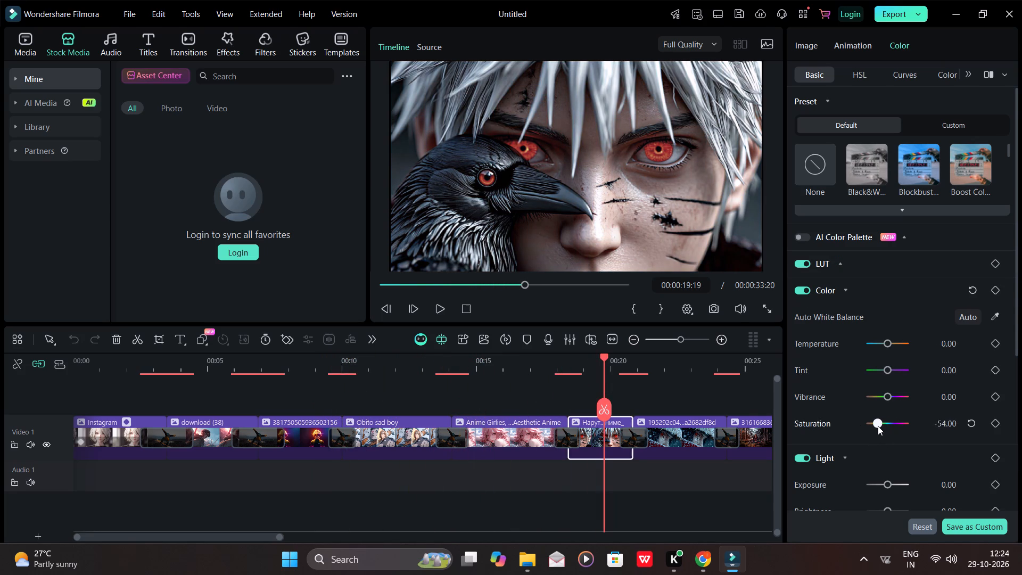
drag(878, 426, 889, 428)
drag(885, 396, 899, 398)
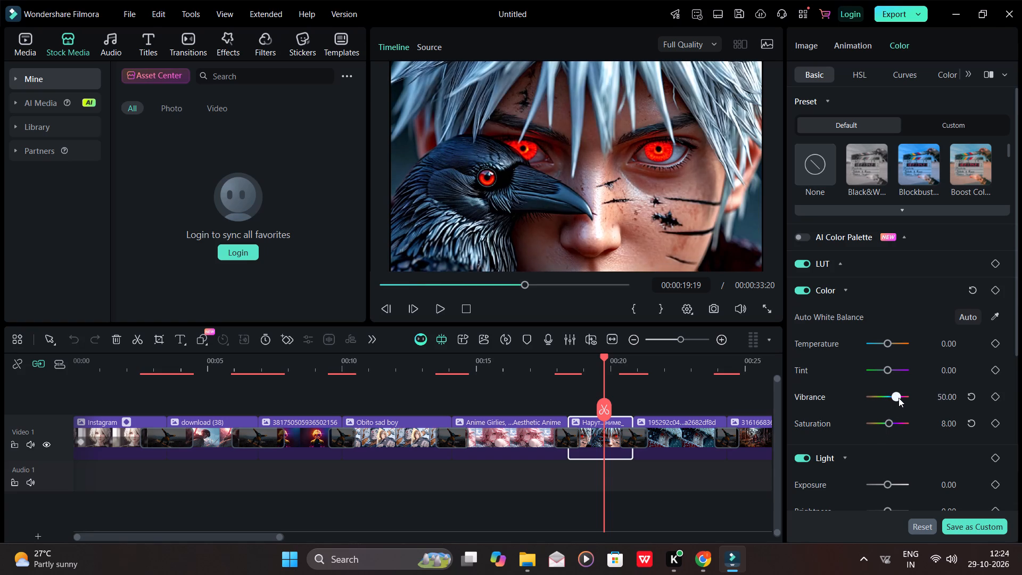
drag(899, 398, 896, 399)
click(888, 370)
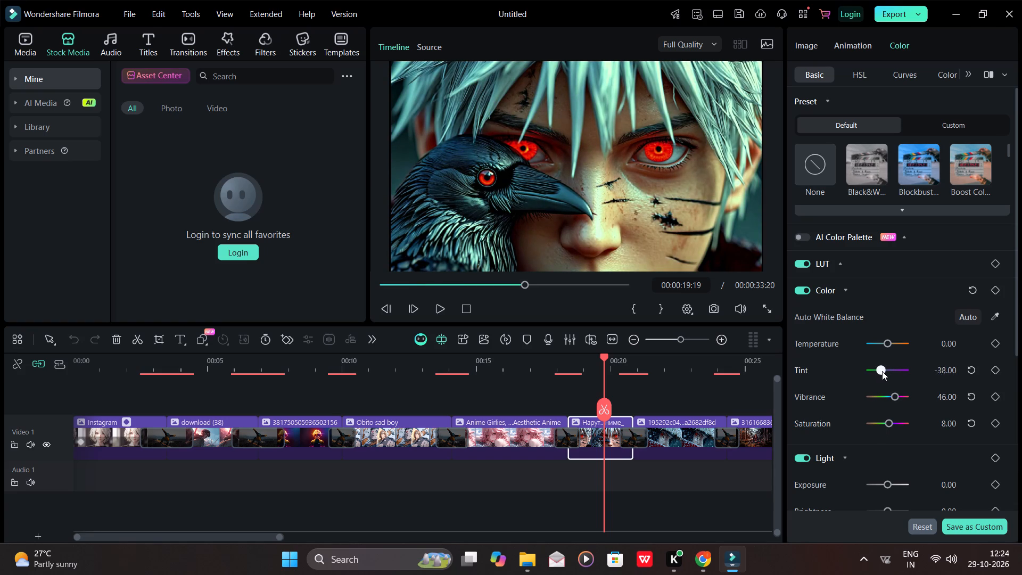
click(888, 341)
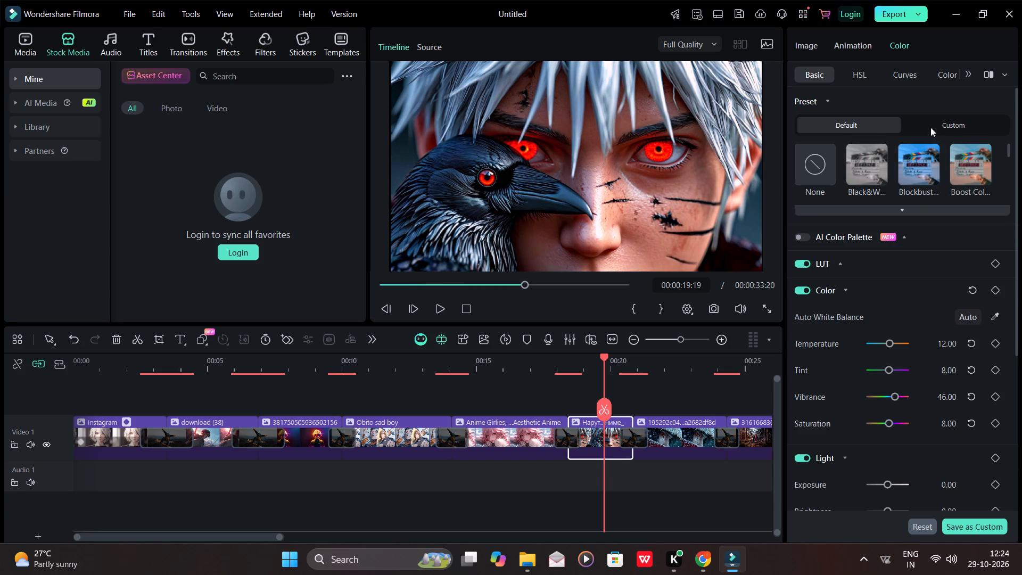
Look over the Curves and HSL color controls, the motion presets and the basic transform settings for the crow clip.
click(906, 77)
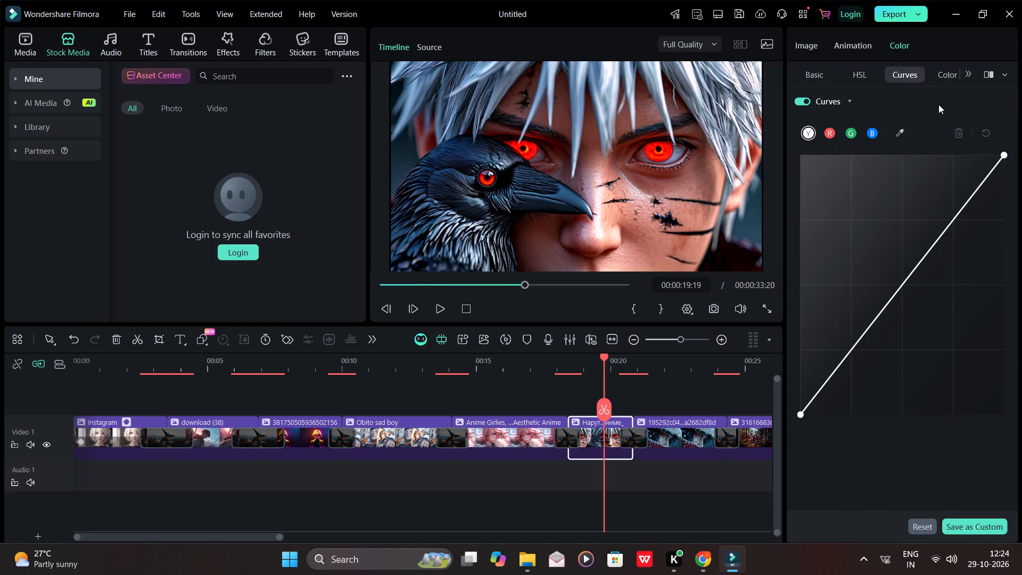
click(967, 72)
click(967, 72)
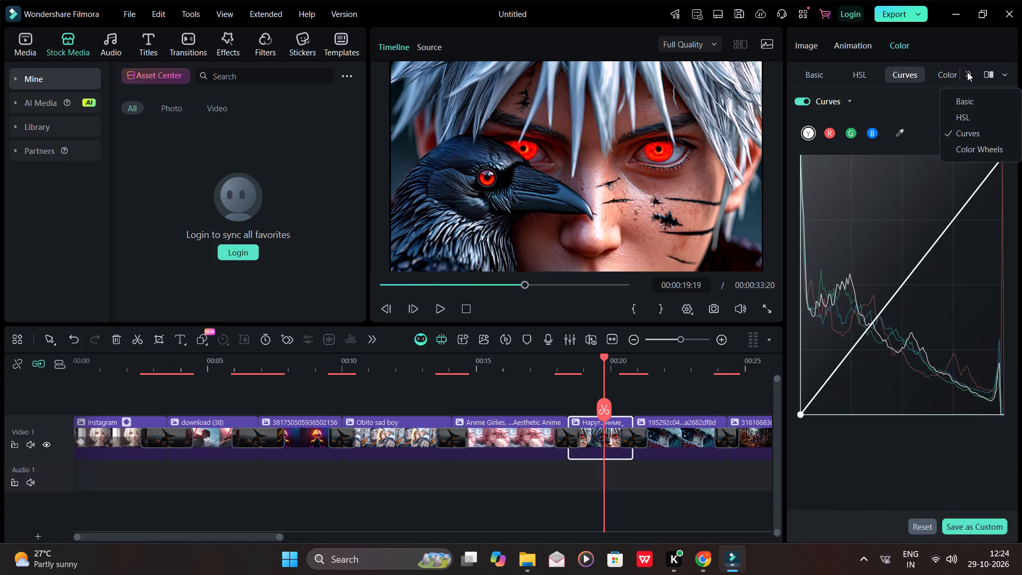
click(967, 72)
click(901, 102)
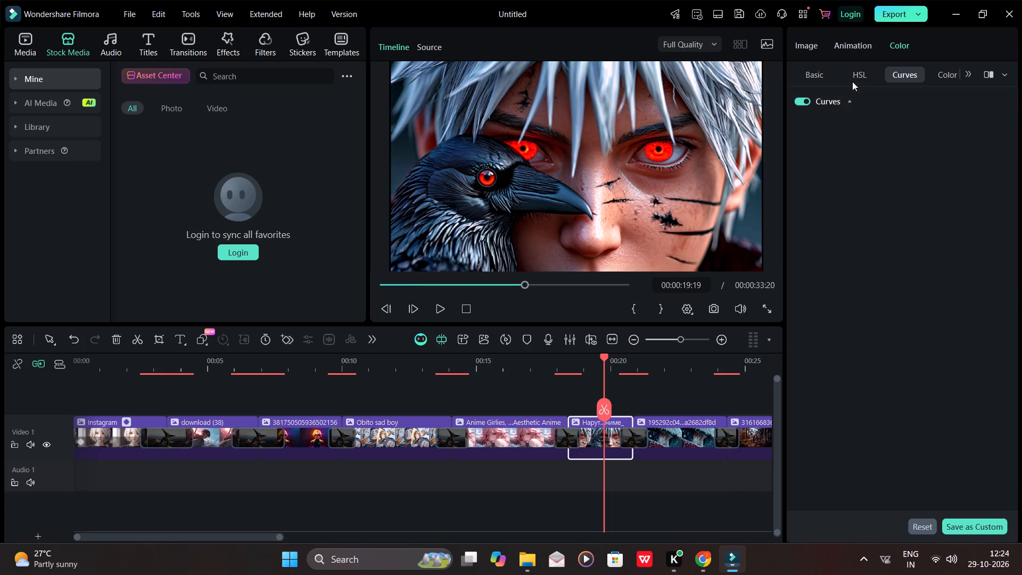
click(855, 77)
click(813, 77)
click(856, 46)
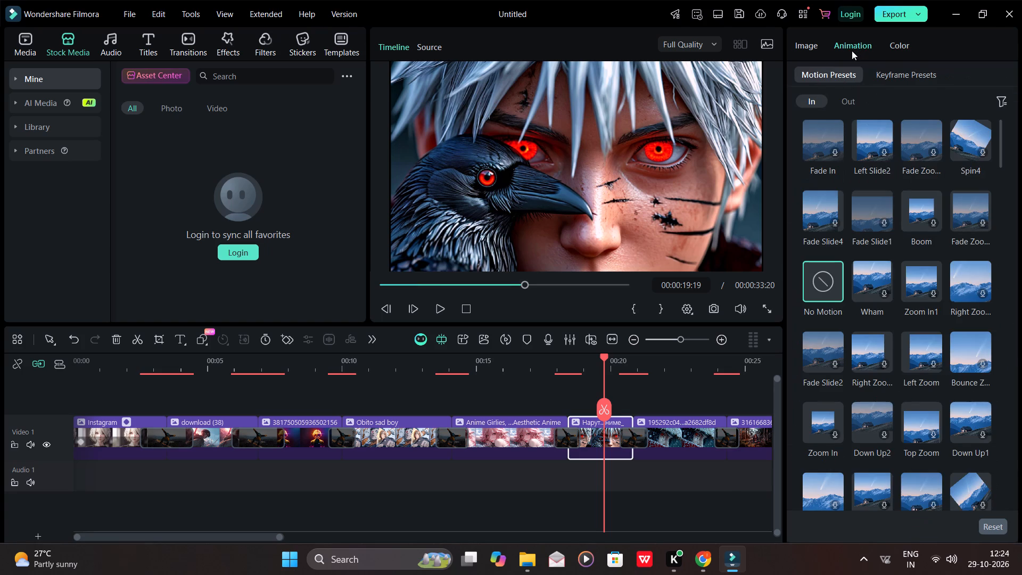
click(804, 45)
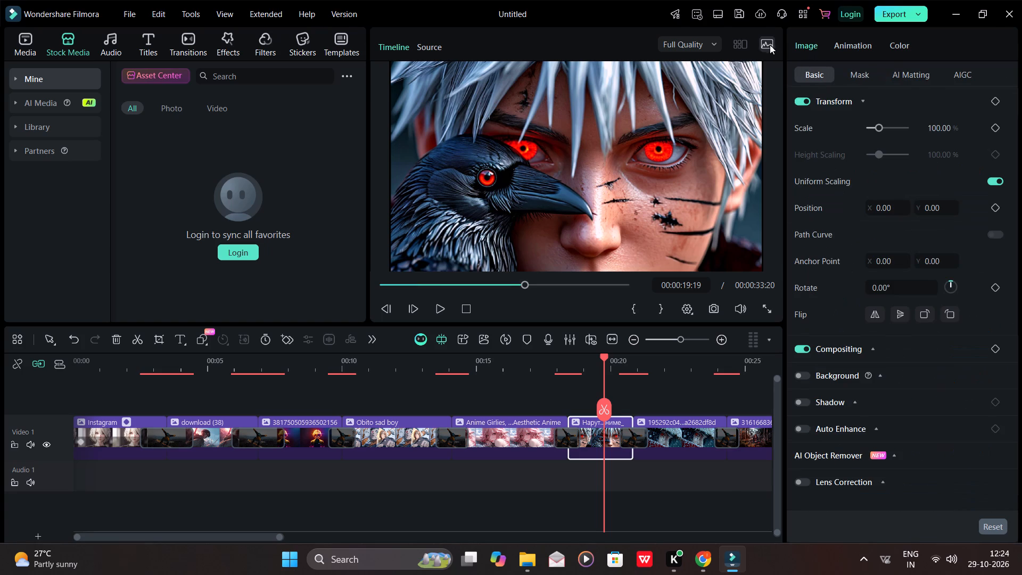
Return the playhead to about 00:00:01:08 on the Instagram clip and show the video scopes beneath the preview.
click(604, 358)
drag(88, 426, 88, 426)
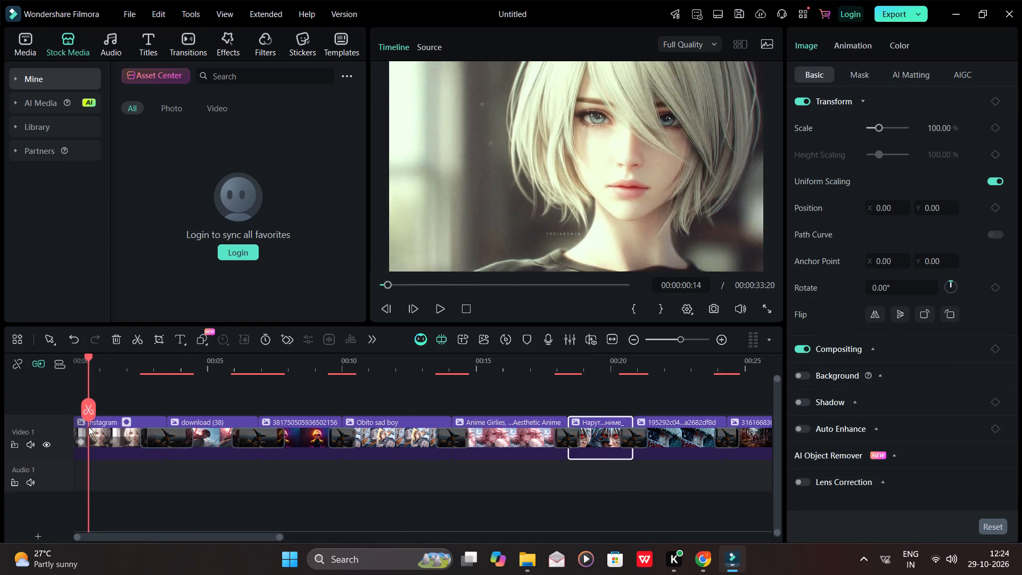
drag(88, 426, 95, 428)
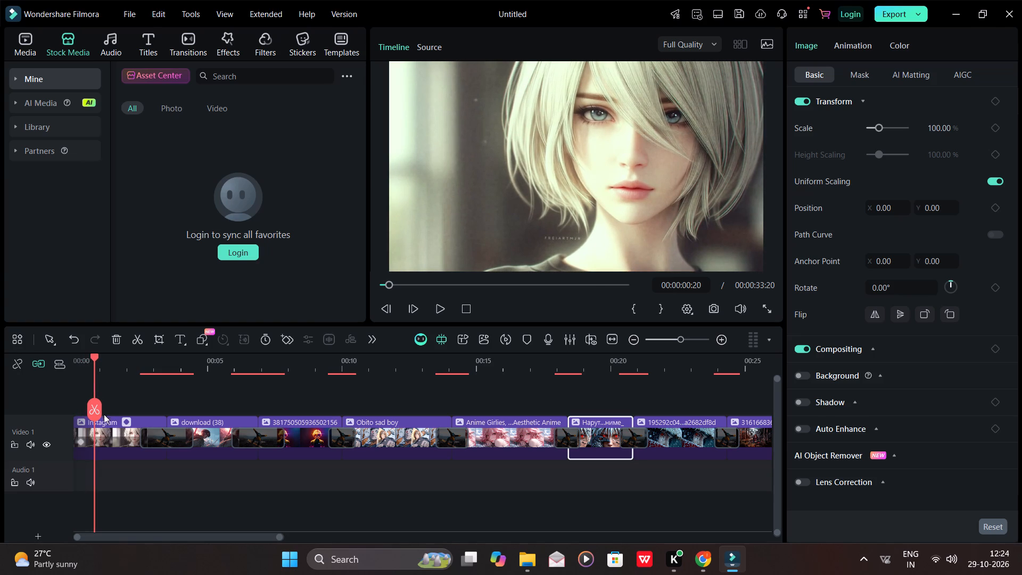
drag(92, 353, 104, 362)
drag(95, 357, 97, 356)
drag(97, 356, 109, 362)
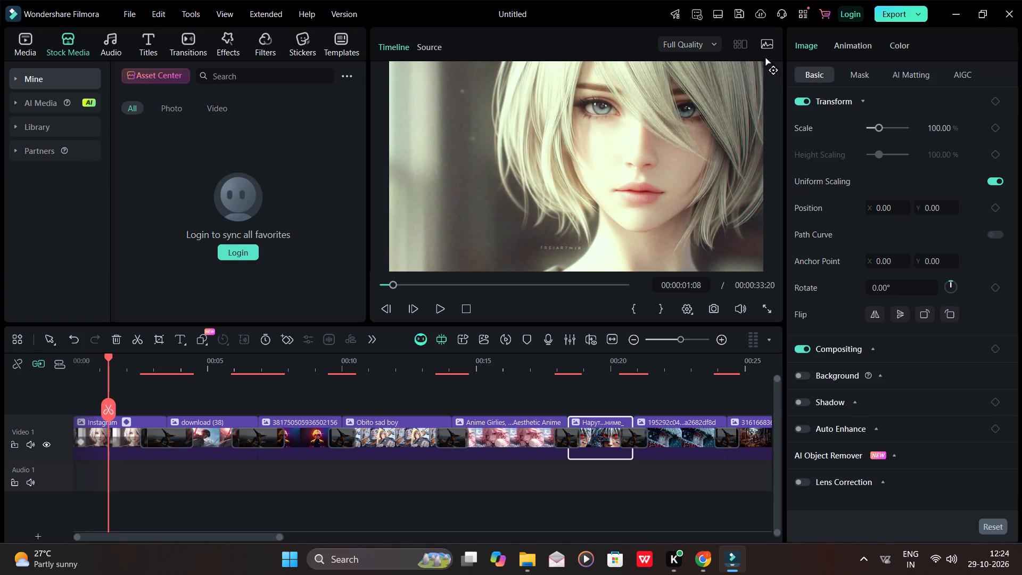
click(765, 43)
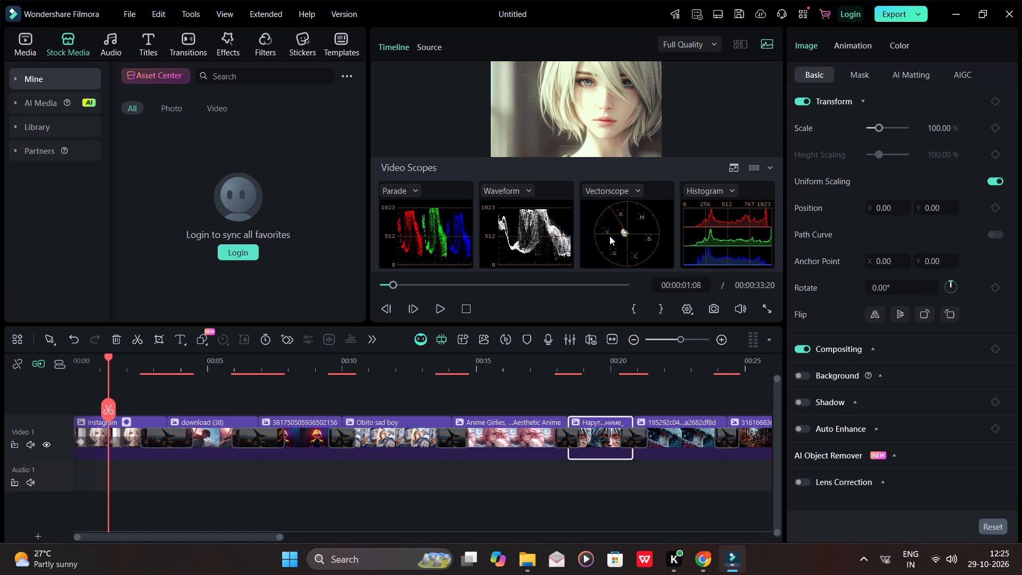
Scrub through the slideshow to its end and back, examining the parade, waveform, vectorscope and histogram across the clips.
click(439, 236)
drag(396, 286, 420, 288)
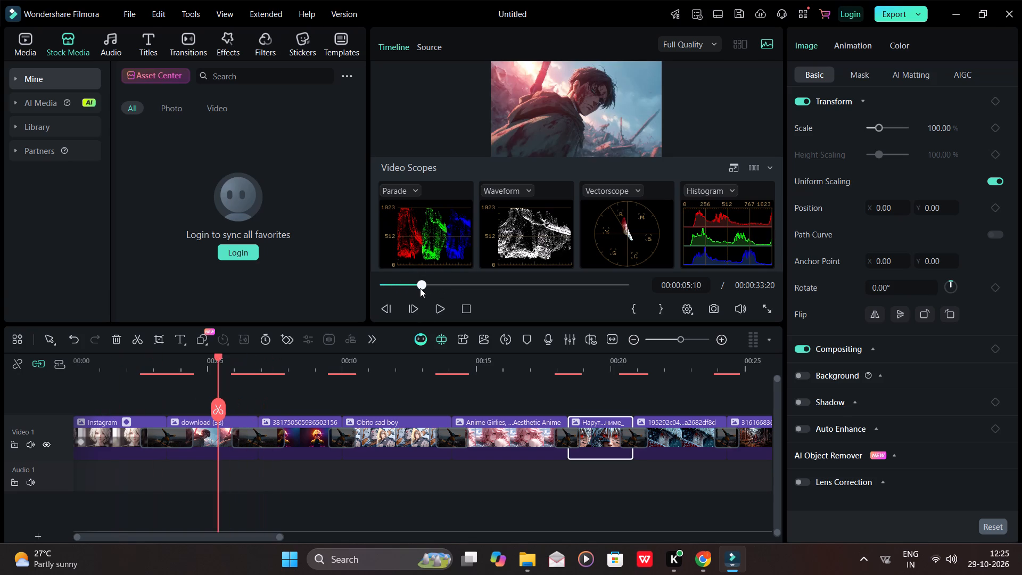
drag(420, 288, 472, 291)
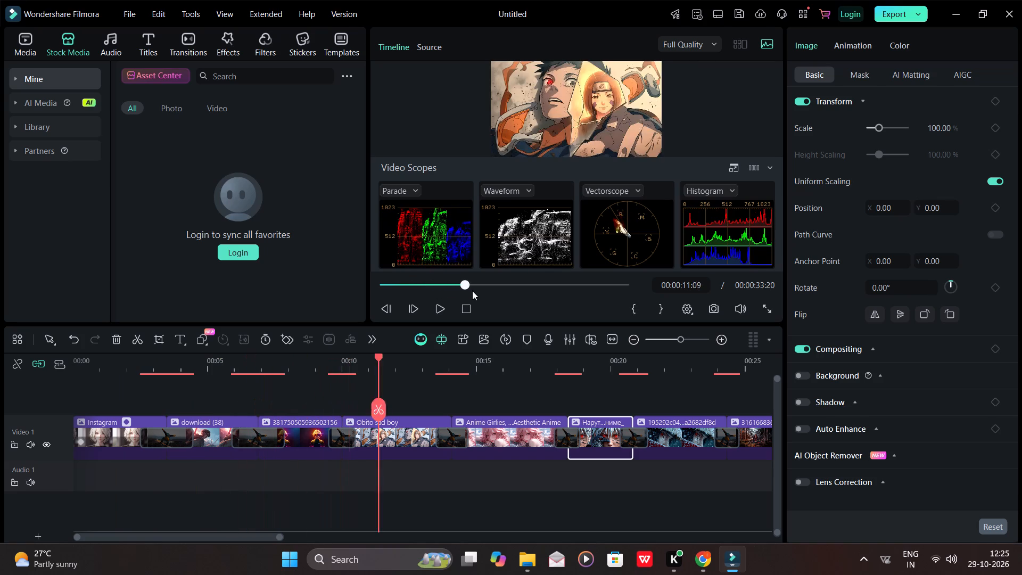
drag(472, 291, 533, 294)
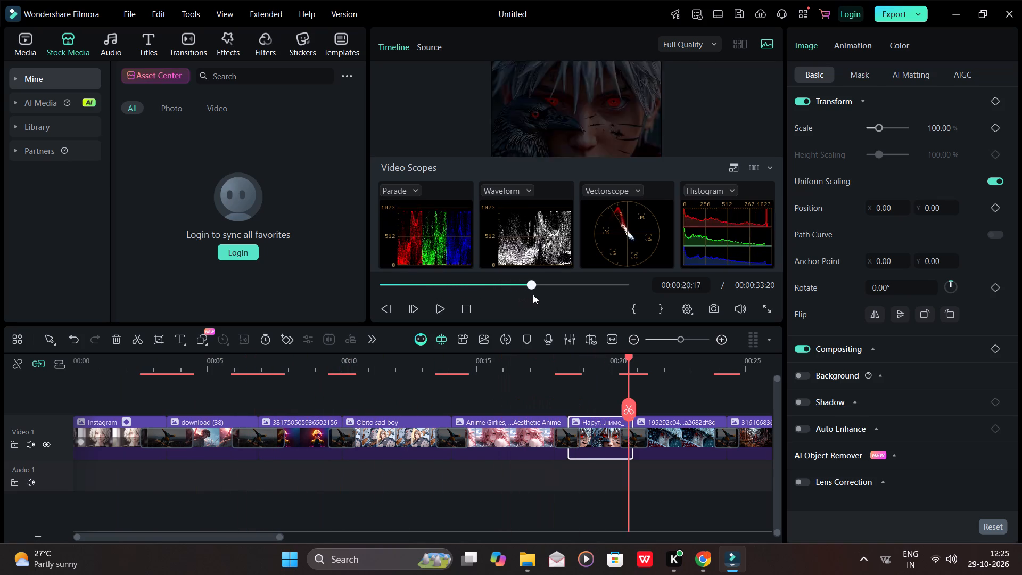
drag(533, 294, 575, 294)
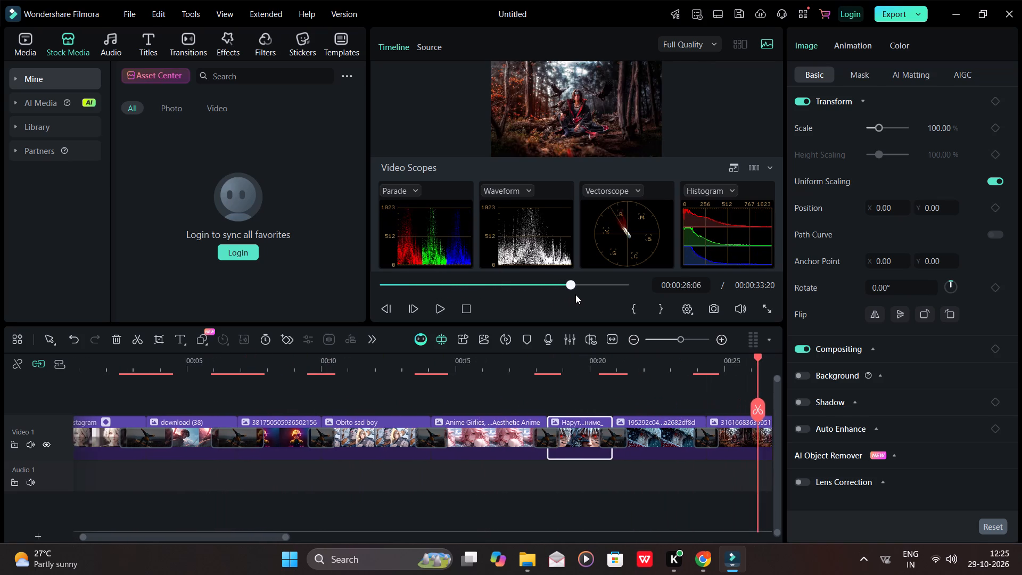
drag(575, 294, 643, 299)
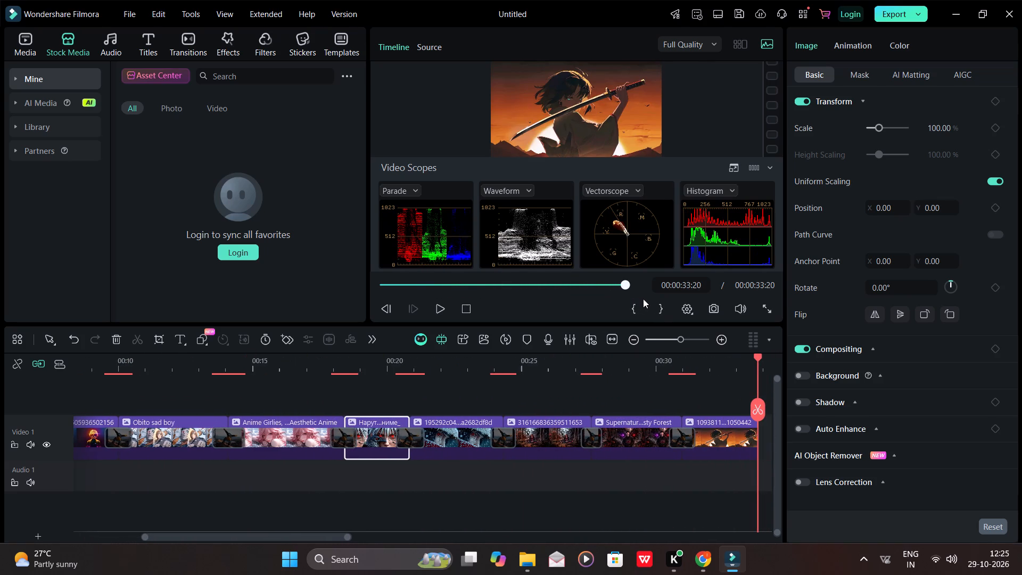
drag(643, 299, 557, 295)
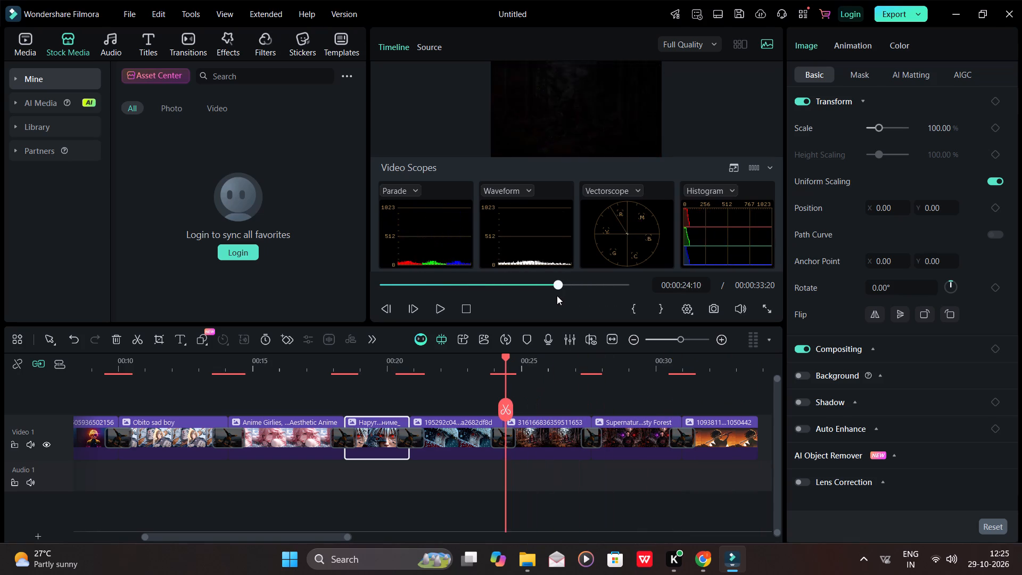
drag(557, 295, 513, 292)
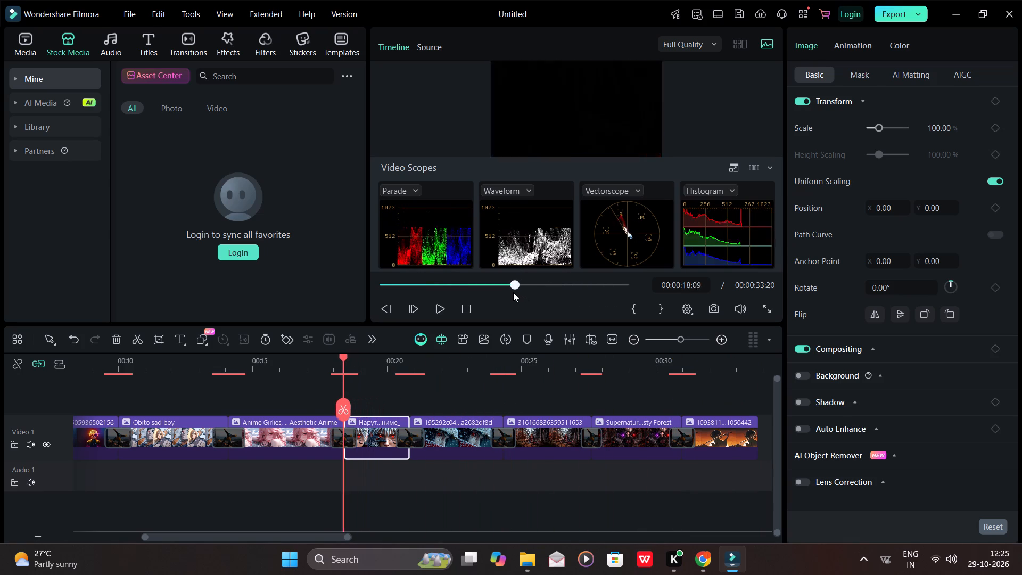
Return the playhead to the start of the slideshow and hide the video scopes.
drag(513, 292, 479, 290)
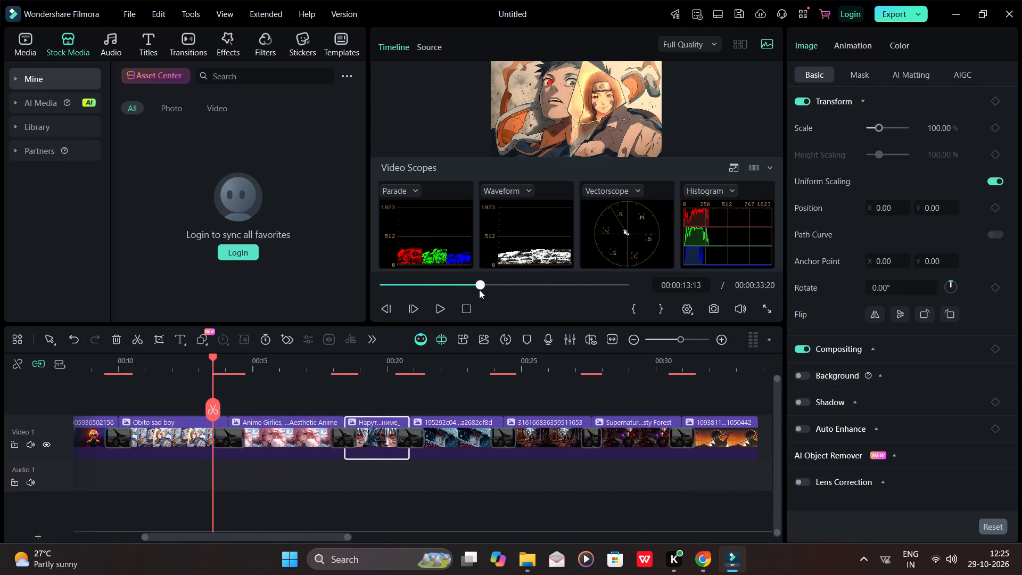
drag(479, 290, 401, 289)
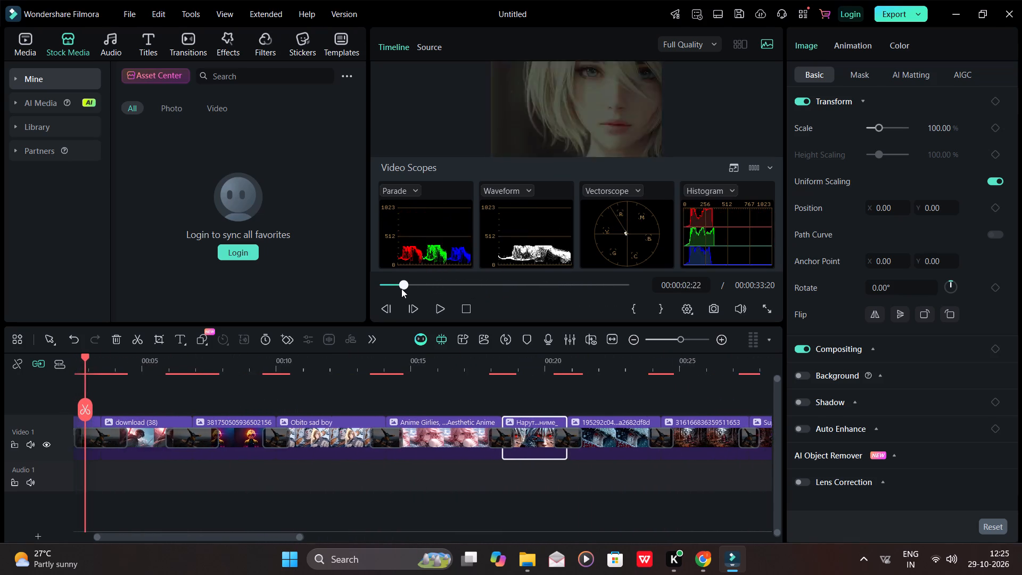
drag(401, 289, 380, 291)
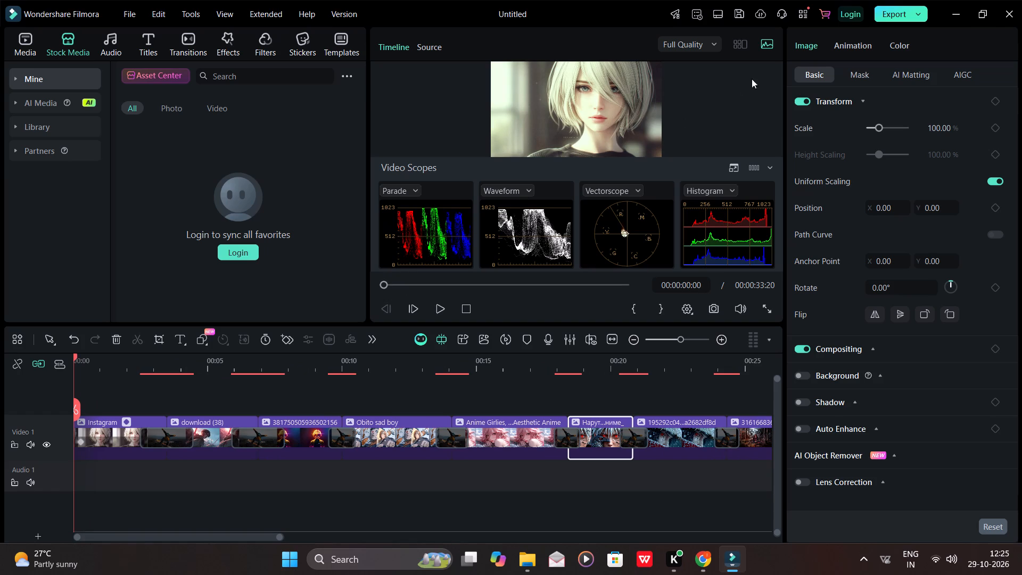
click(770, 46)
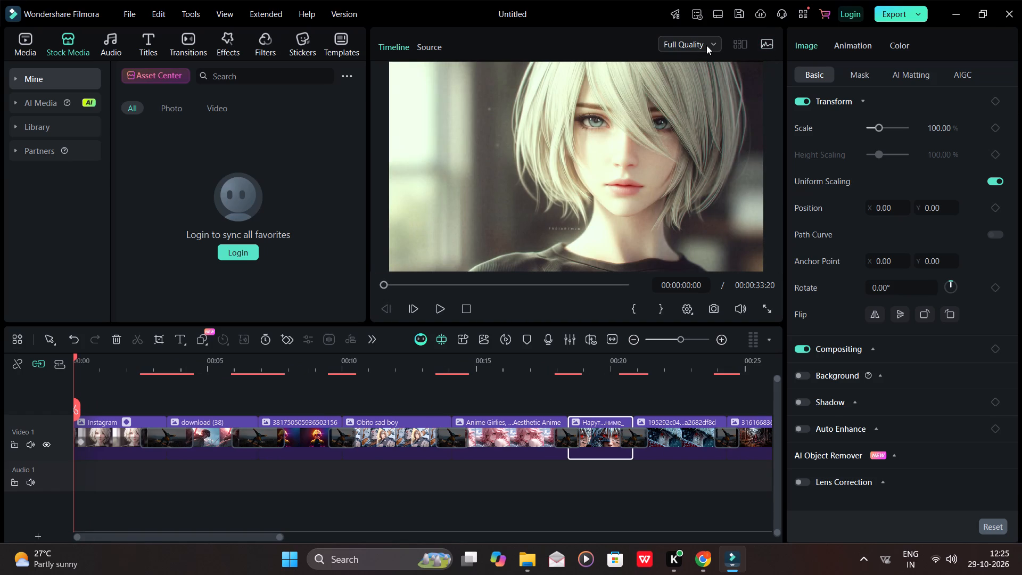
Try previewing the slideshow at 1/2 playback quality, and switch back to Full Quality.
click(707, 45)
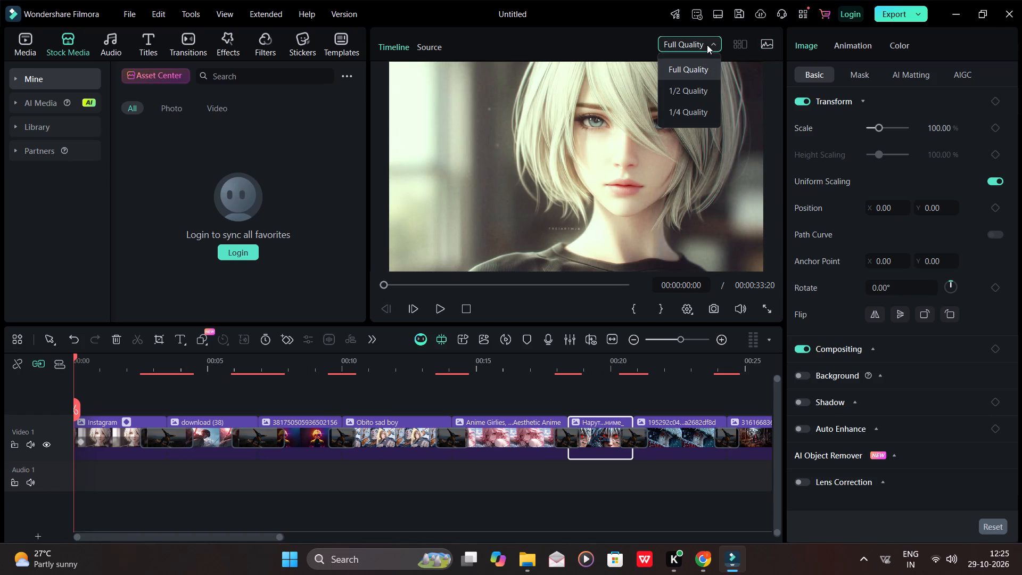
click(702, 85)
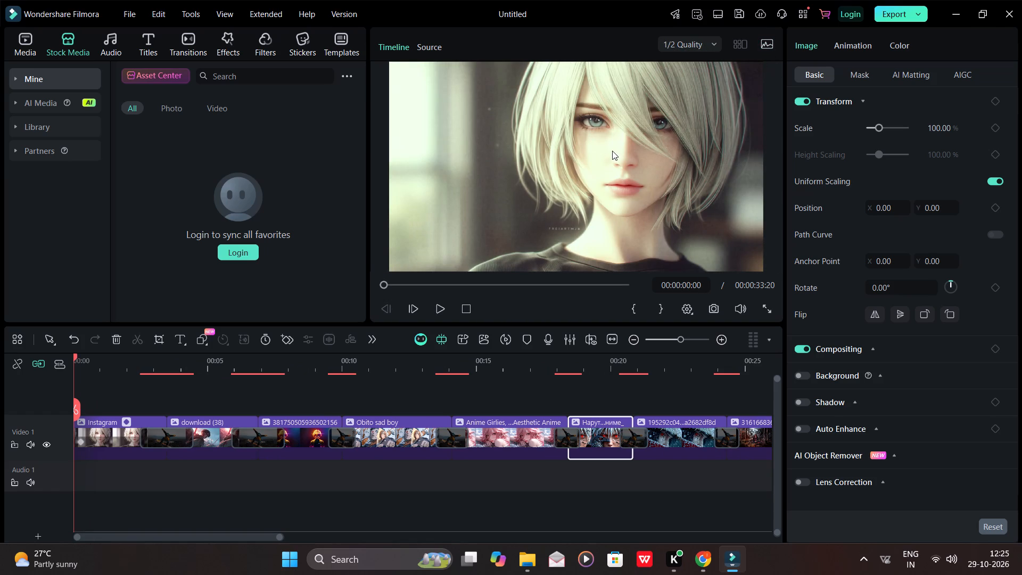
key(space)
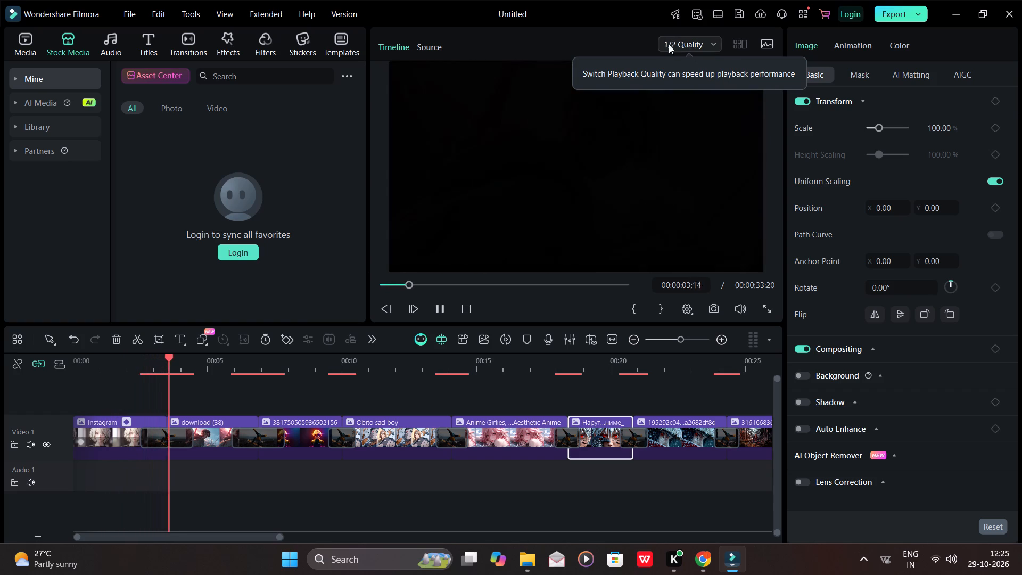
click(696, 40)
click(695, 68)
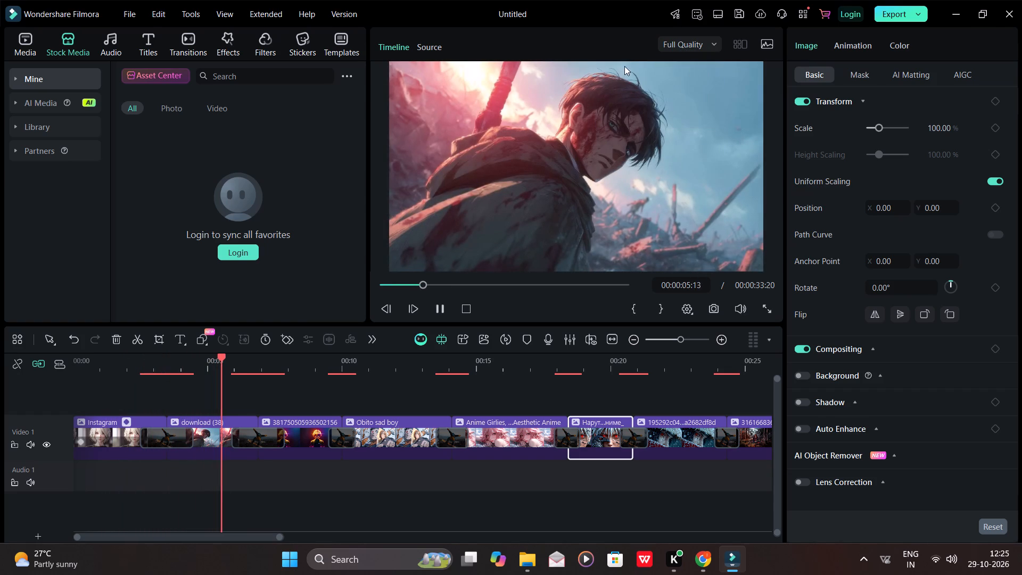
Replay the slideshow from the beginning and re-check the fades around the download (38) clip.
key(space)
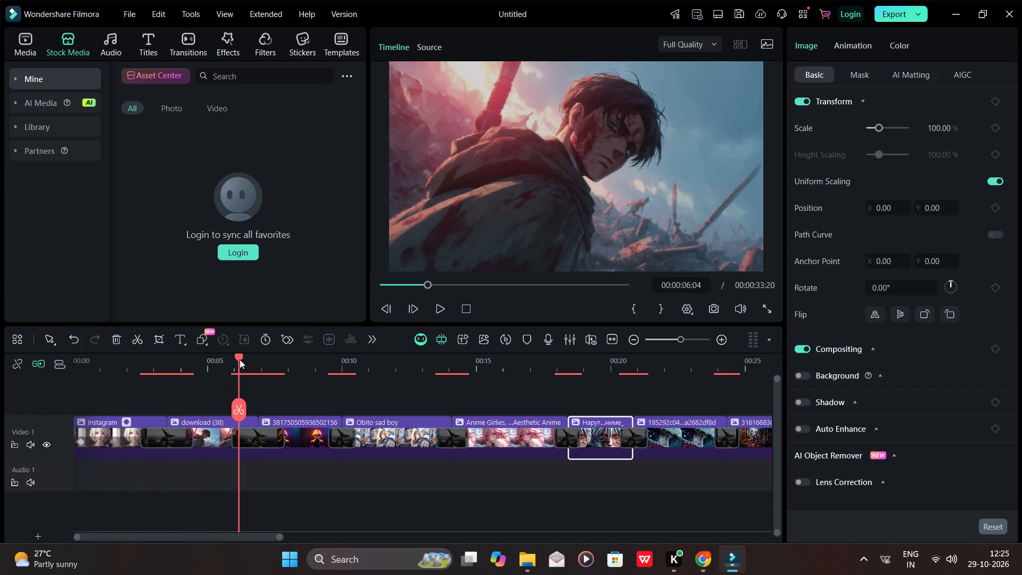
drag(239, 356, 38, 372)
key(space)
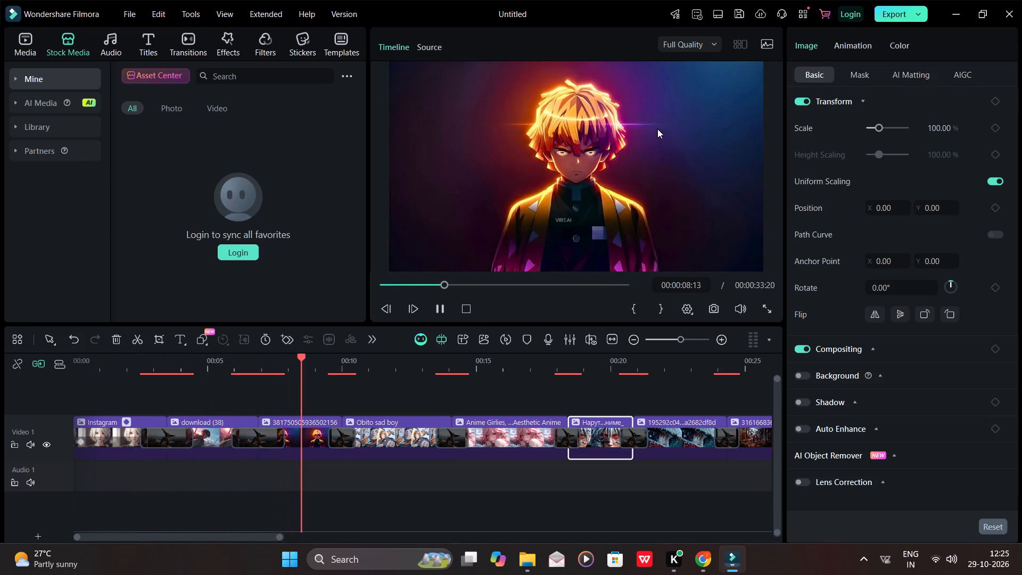
drag(348, 359, 341, 362)
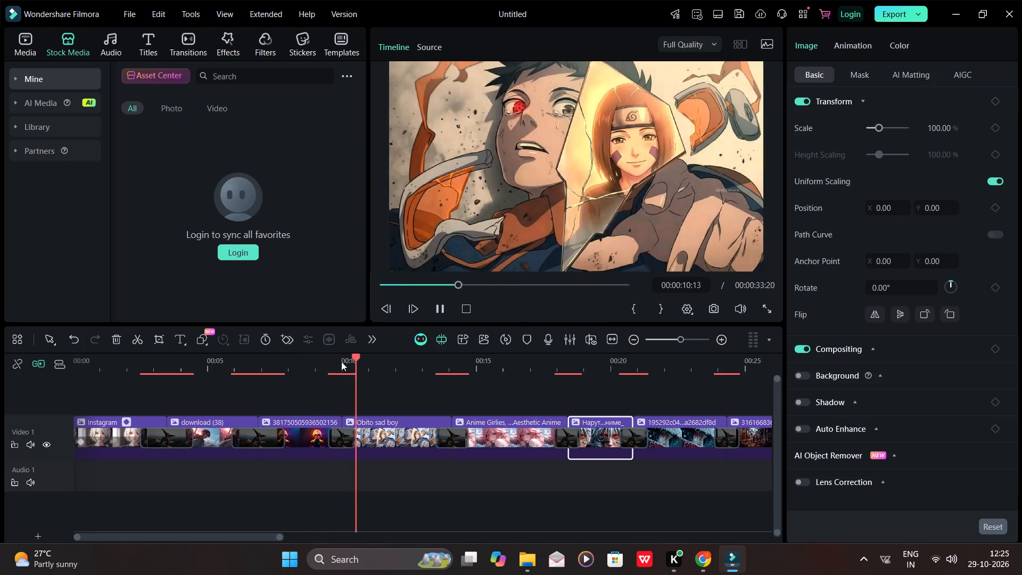
drag(341, 362, 163, 385)
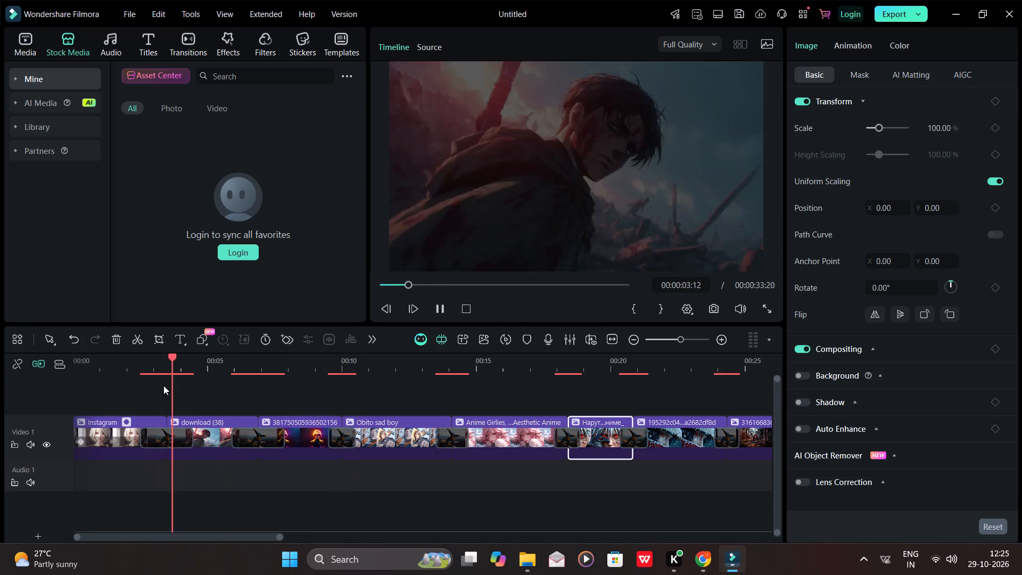
drag(163, 385, 158, 388)
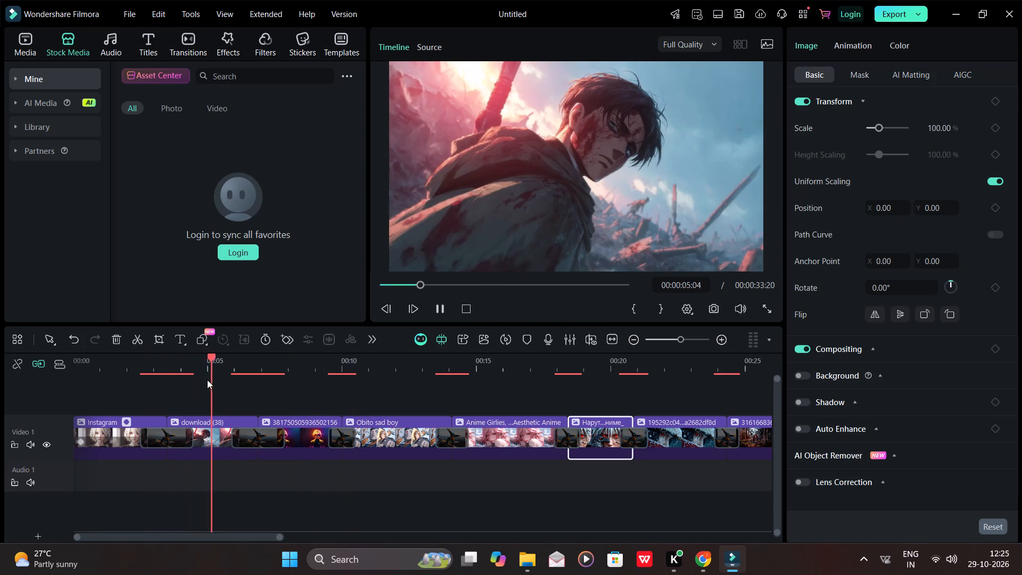
drag(225, 354, 180, 369)
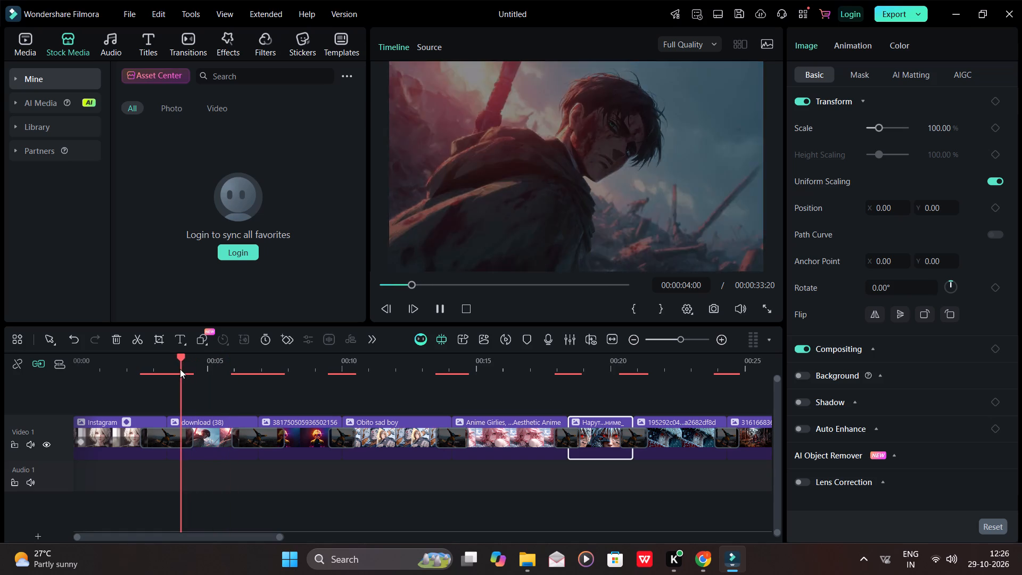
drag(180, 369, 178, 369)
Keyframe a zoom on the download (38) clip: Scale 100% at 00:00:03:18 and 126% at 00:00:06:07.
key(space)
drag(184, 357, 182, 357)
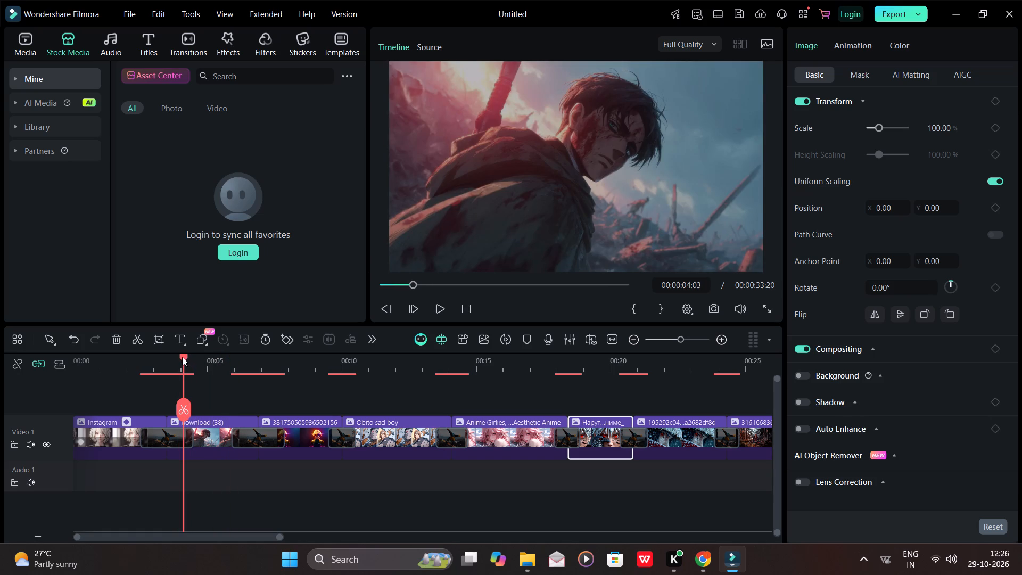
drag(182, 357, 169, 365)
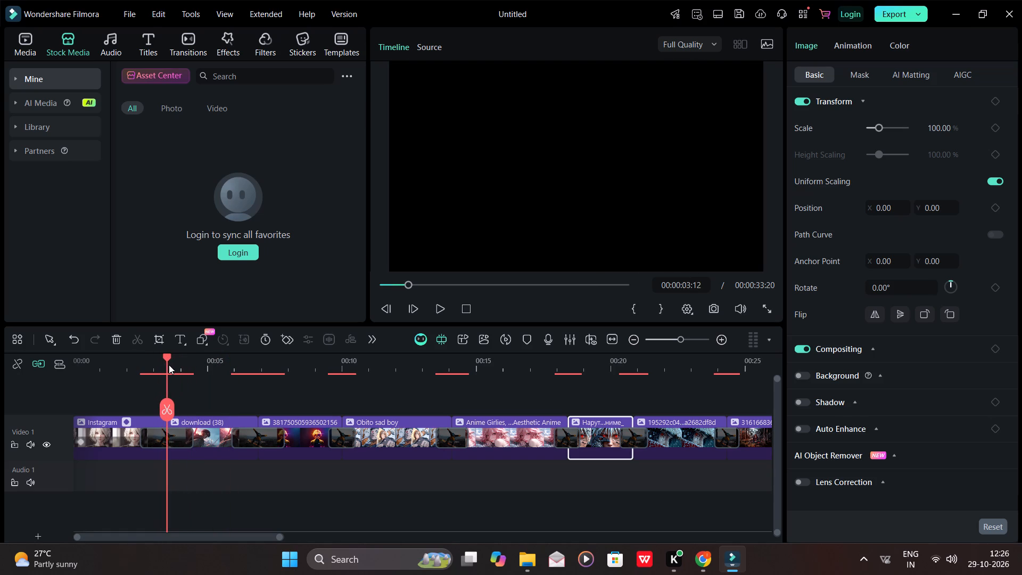
drag(169, 365, 173, 365)
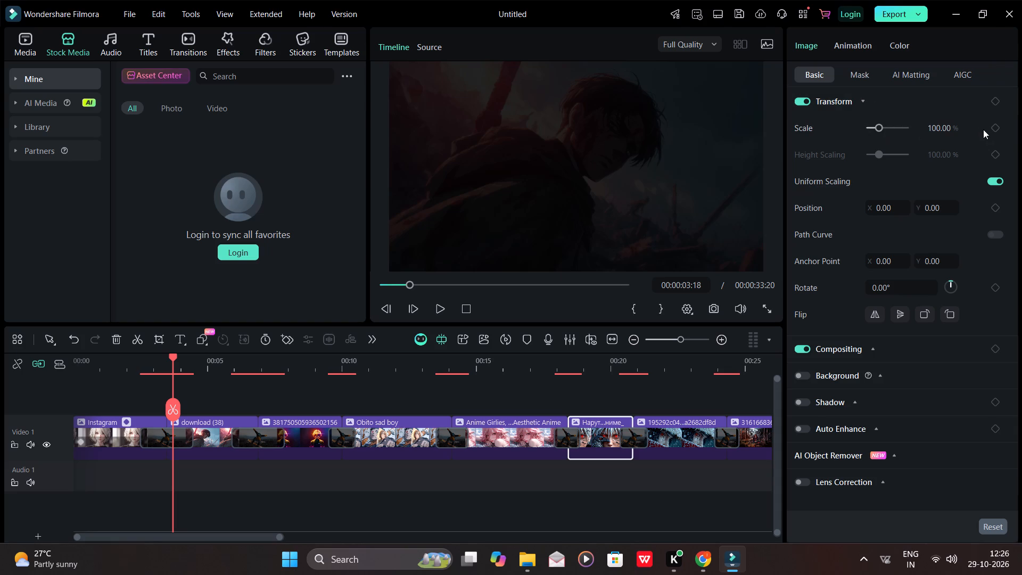
click(202, 437)
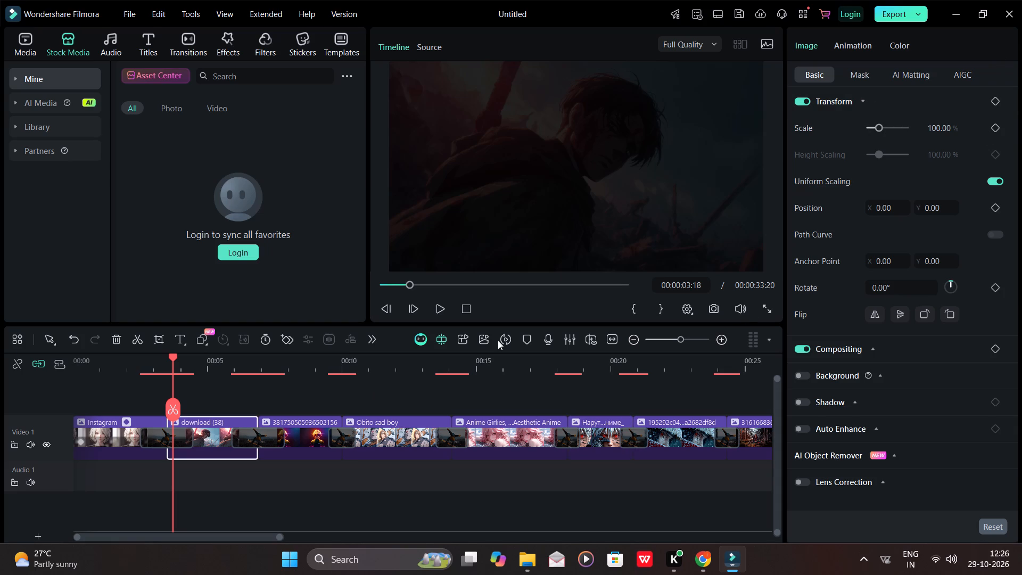
click(994, 127)
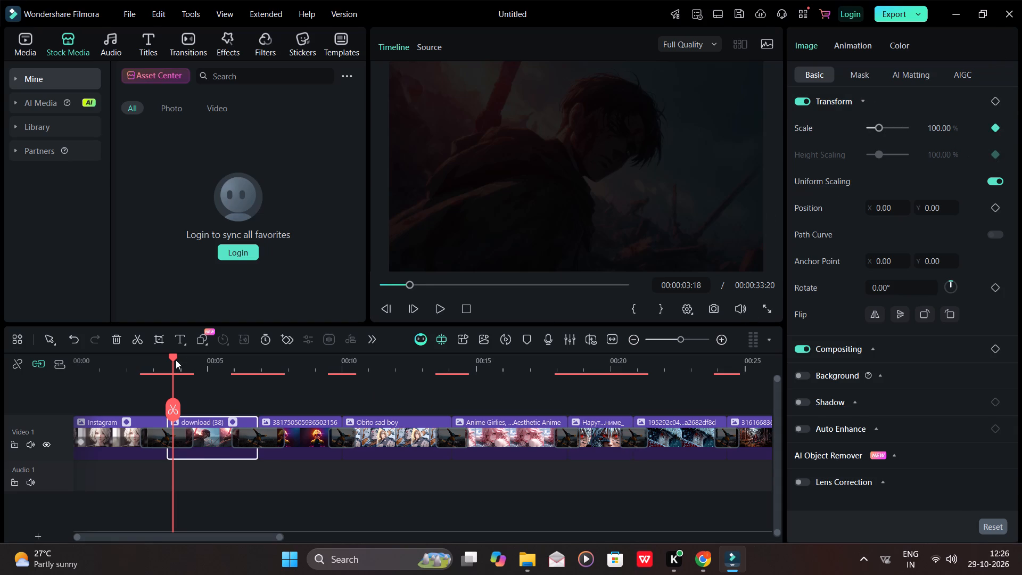
drag(175, 356, 244, 364)
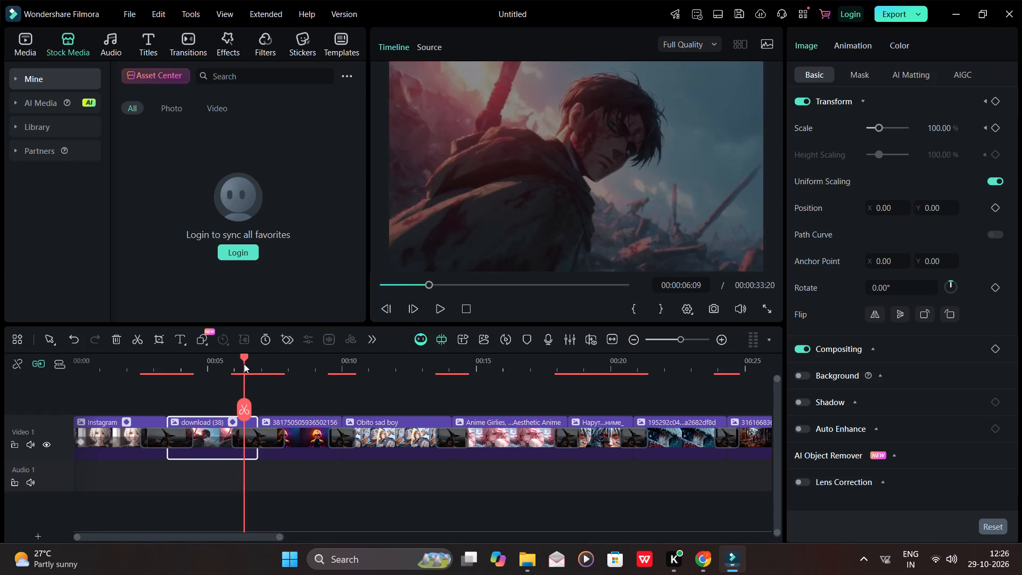
drag(244, 364, 242, 364)
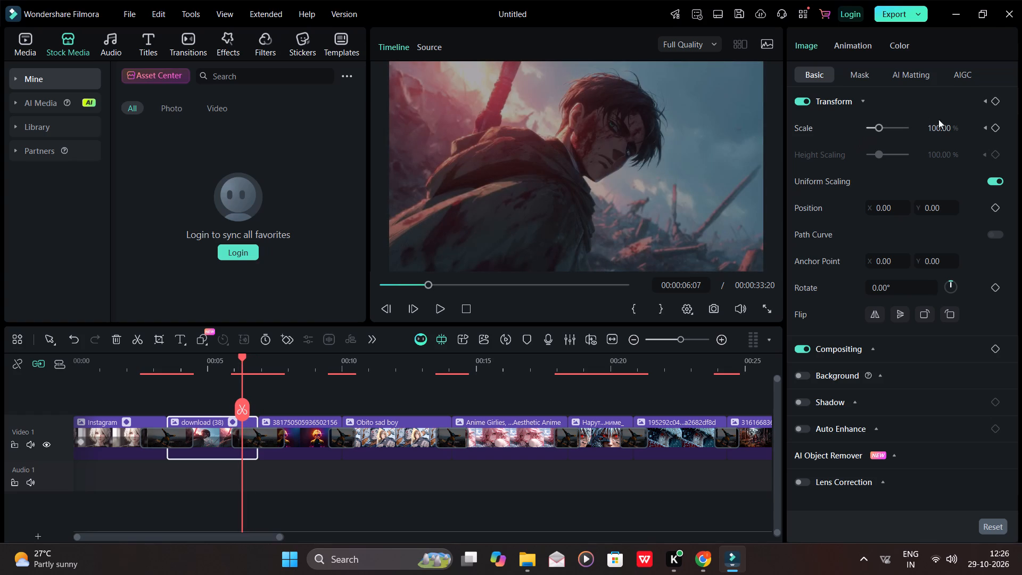
click(936, 129)
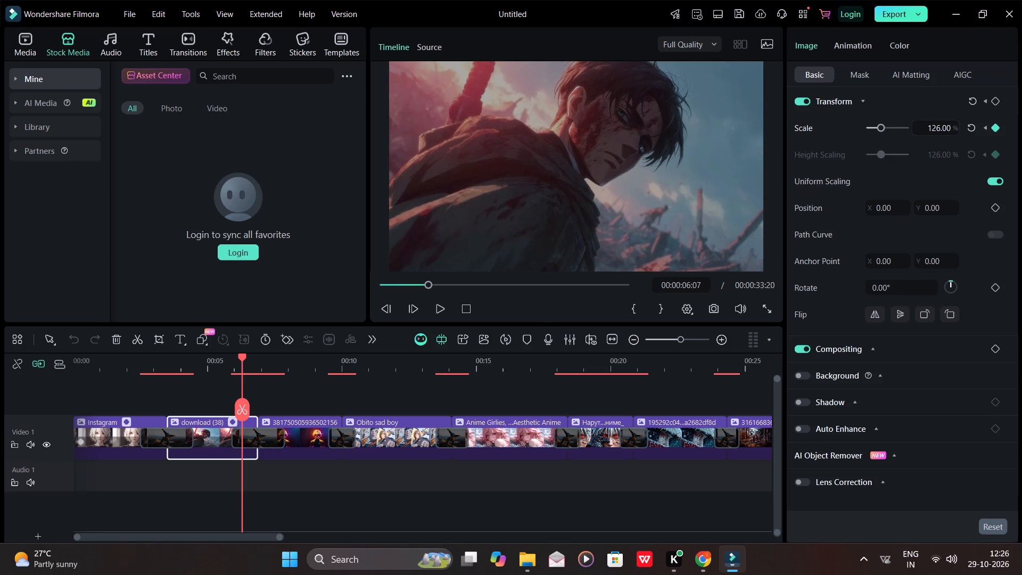
click(834, 212)
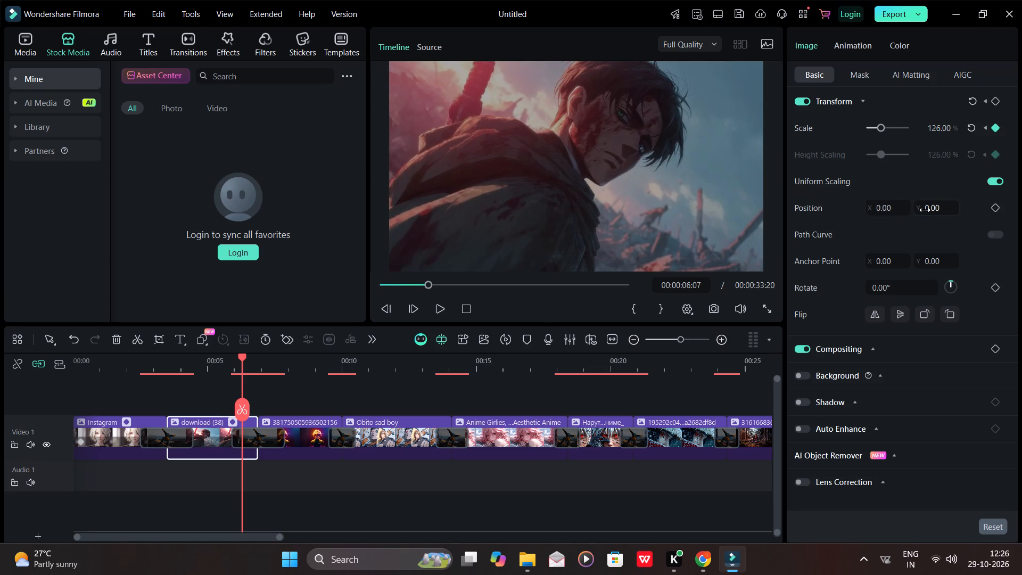
Keyframe the download (38) clip's vertical position: Y -11 at 00:00:04:03 and Y -151 at 00:00:06:10.
click(925, 211)
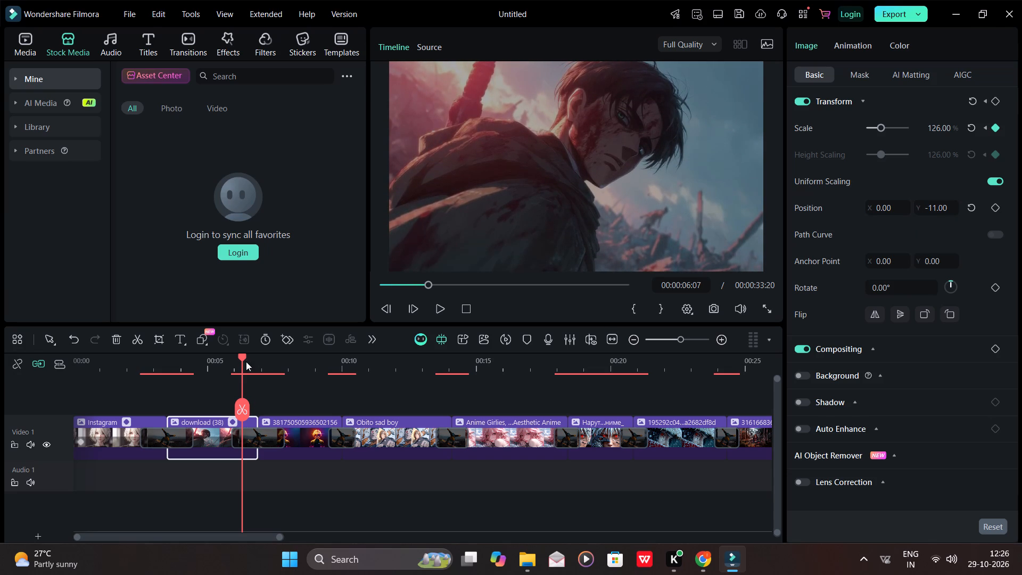
drag(243, 357, 188, 362)
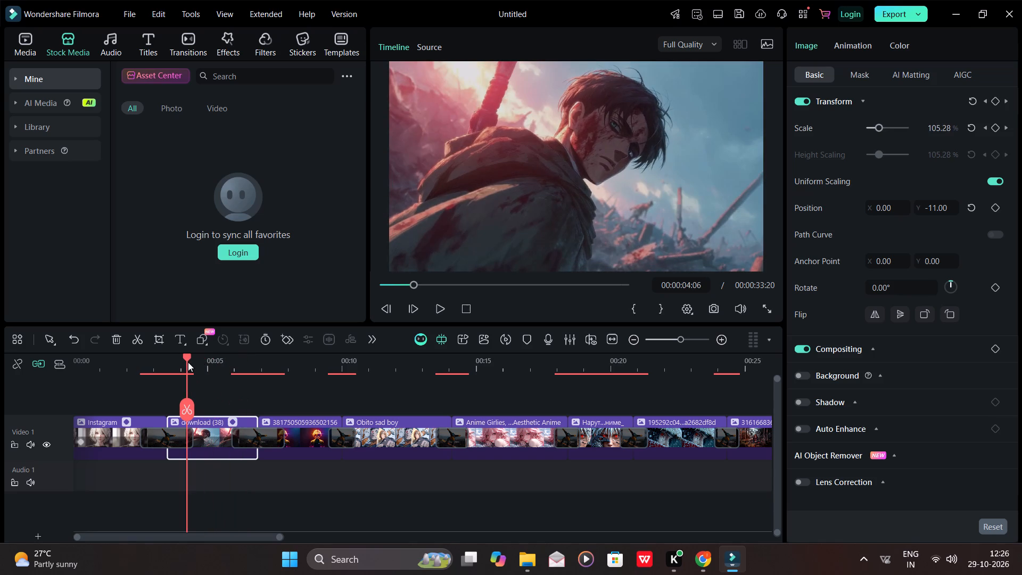
drag(188, 362, 185, 362)
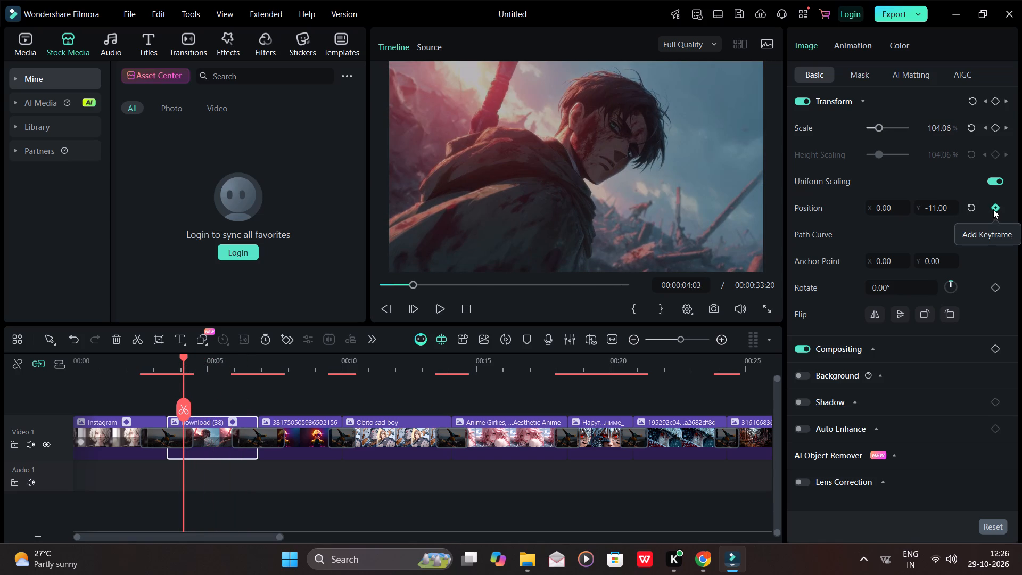
click(993, 209)
drag(178, 356, 193, 358)
drag(182, 355, 210, 355)
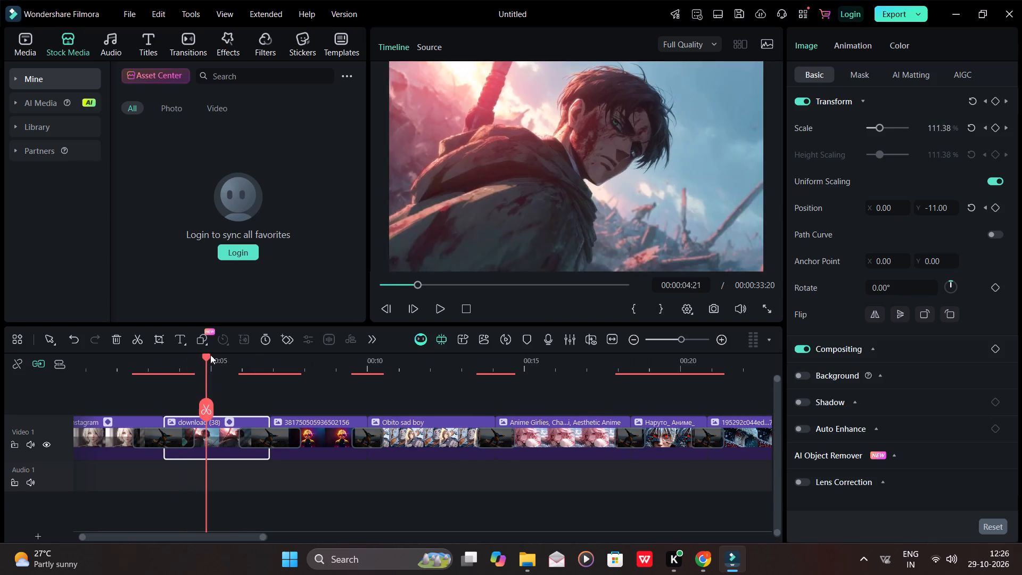
drag(210, 355, 256, 364)
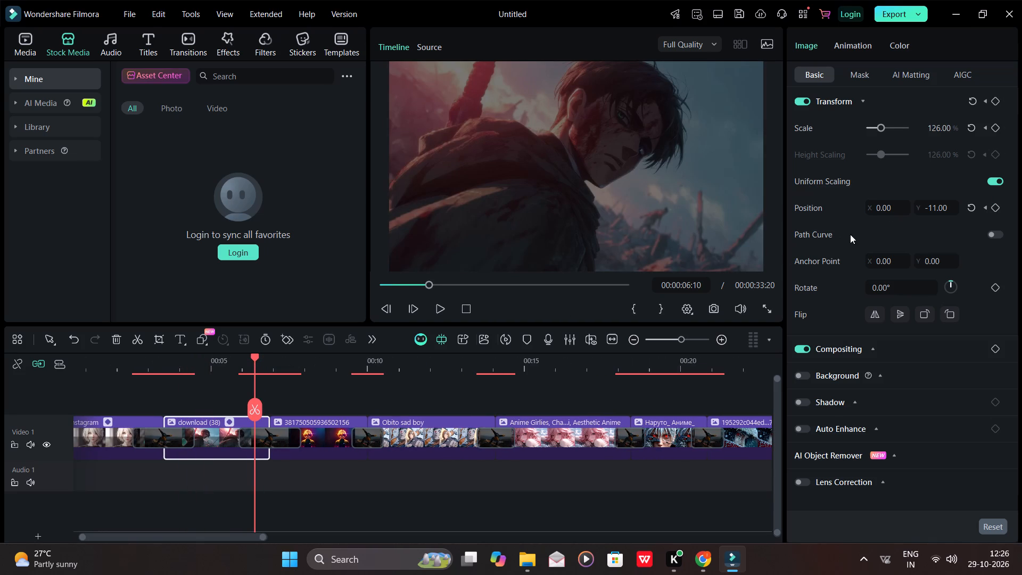
click(998, 209)
click(944, 208)
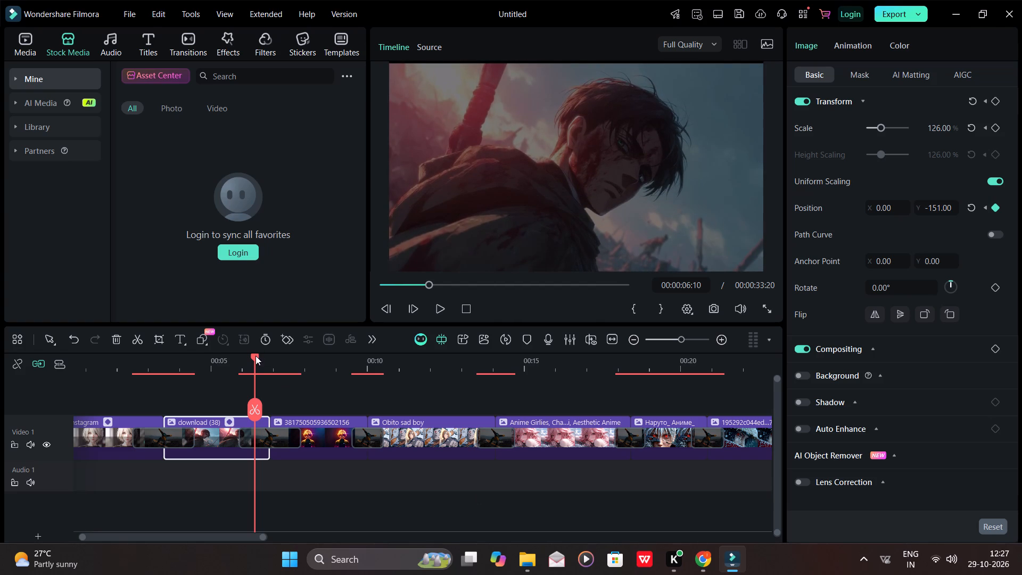
Play the slideshow from the start through the download (38) clip to check its zoom and vertical movement.
drag(256, 356, 66, 372)
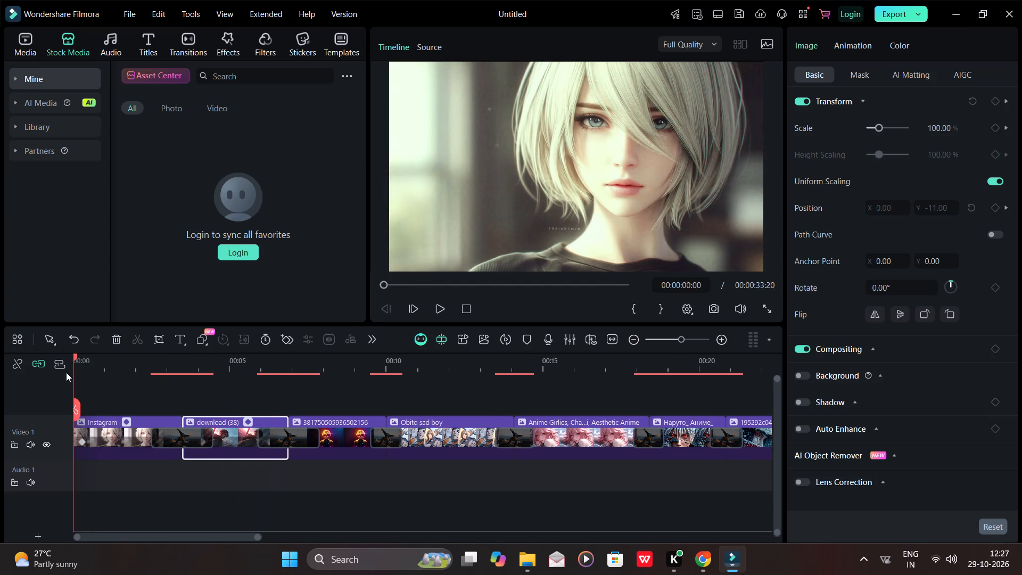
drag(66, 372, 65, 372)
key(space)
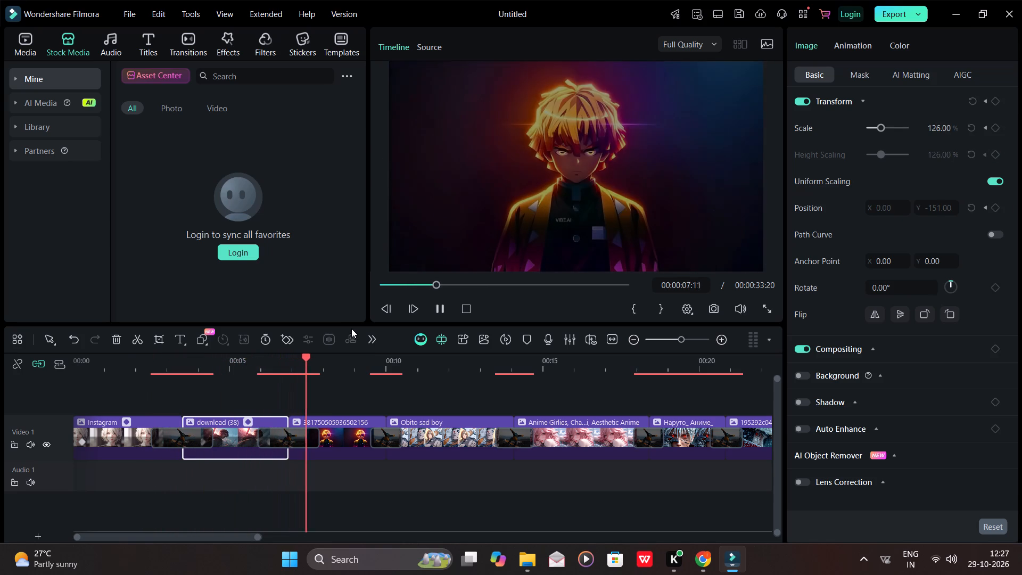
key(space)
right_drag(673, 450, 737, 536)
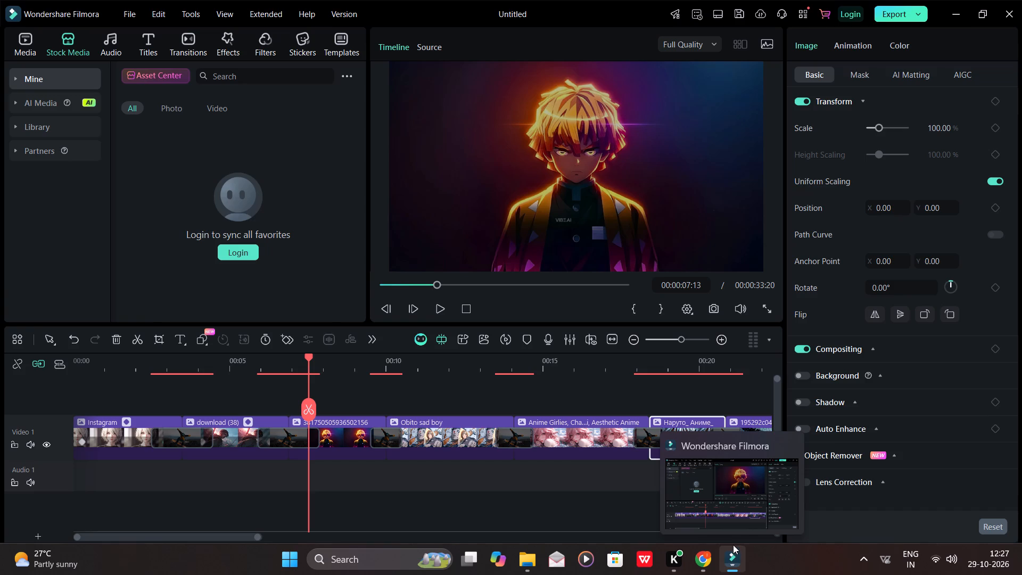
Save the project in the Downloads folder under the name "anime style".
key(ctrl+s)
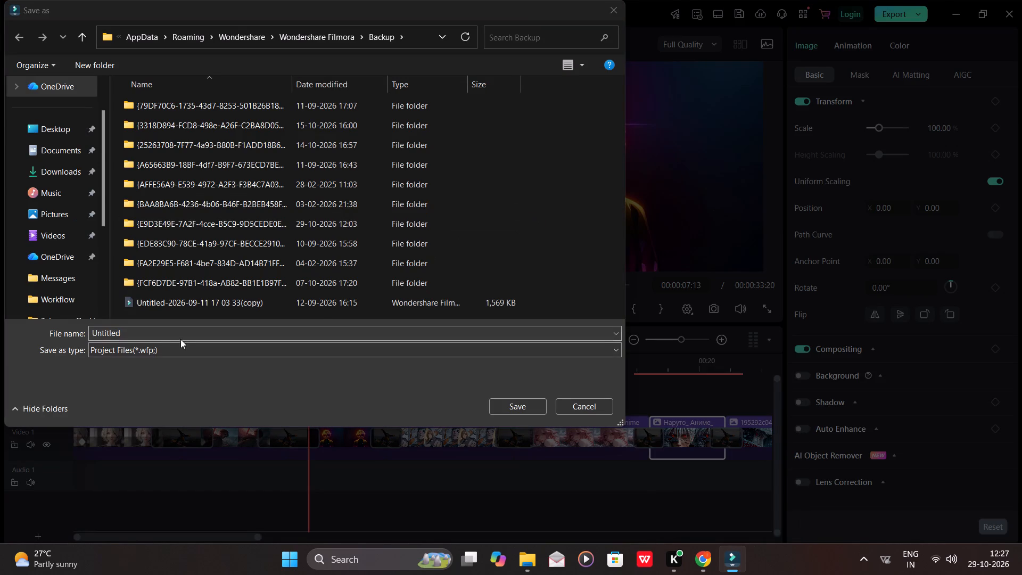
click(58, 175)
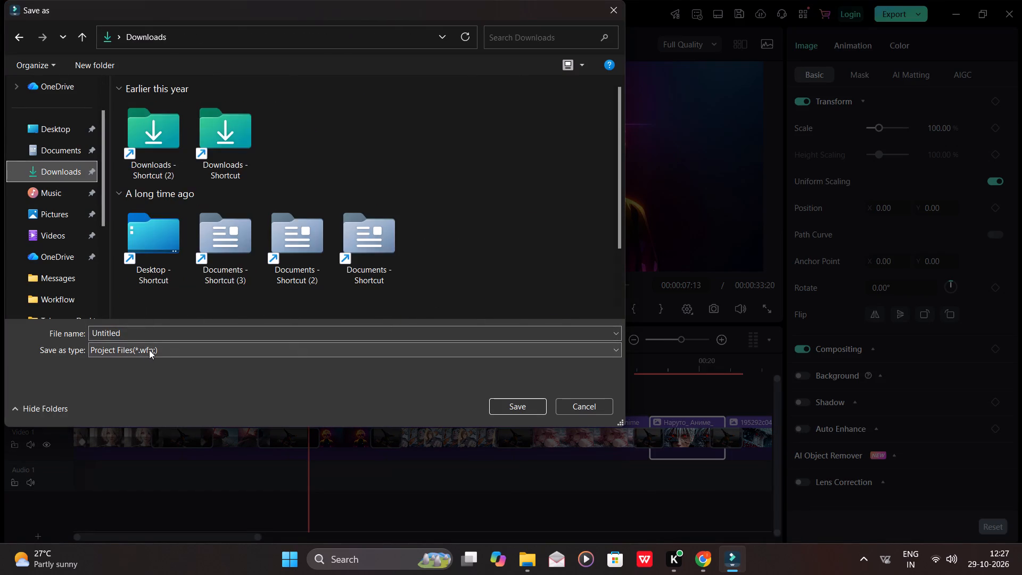
drag(135, 334, 63, 339)
key(BackSpace)
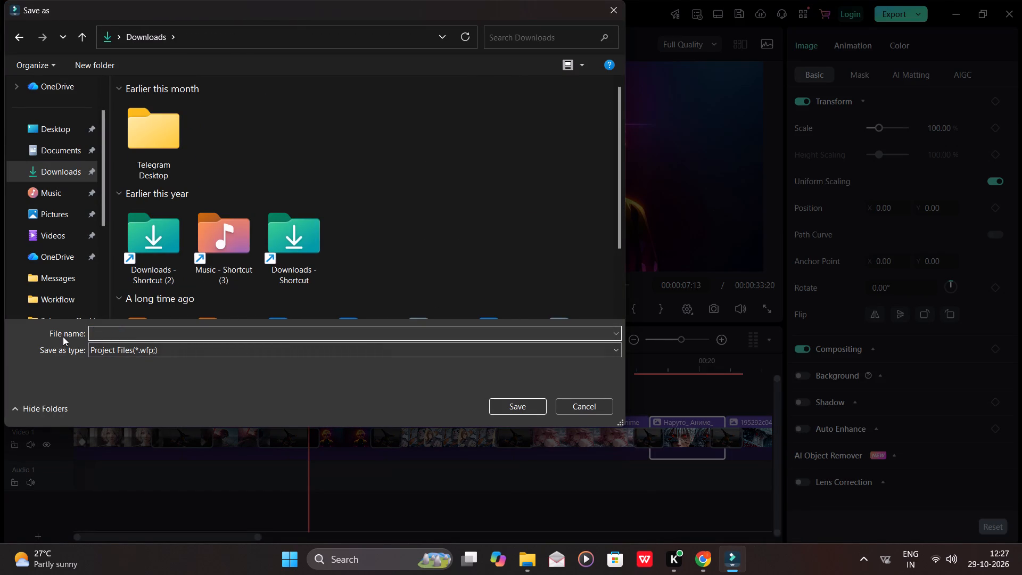
text(nai,je)
key(space)
key(BackSpace)
key(BackSpace)
key(BackSpace)
key(BackSpace)
key(BackSpace)
key(BackSpace)
key(BackSpace)
text(naiem)
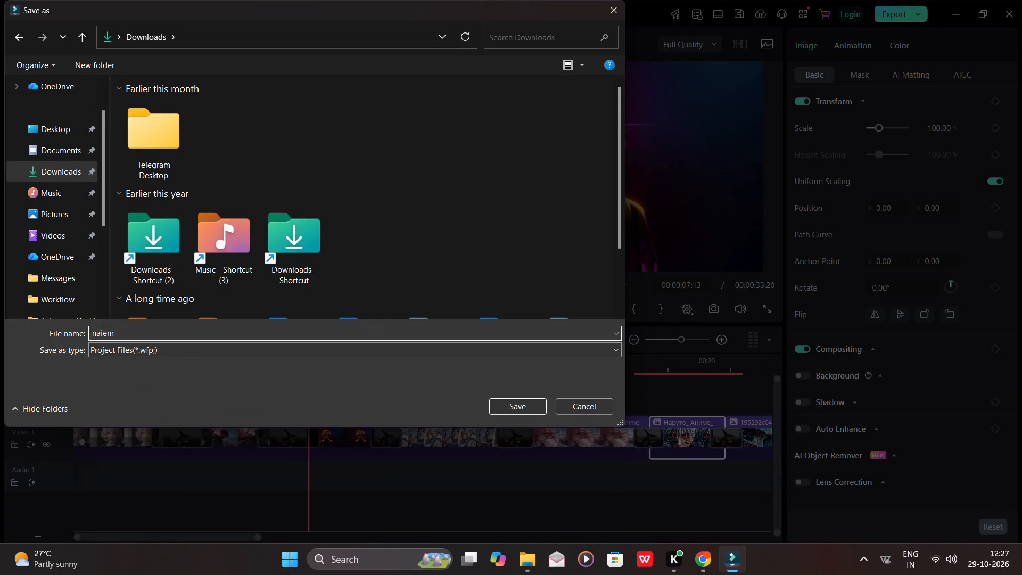
key(BackSpace)
key(BackSpace)
key(BackSpace)
key(BackSpace)
key(BackSpace)
text(aniem)
key(BackSpace)
key(BackSpace)
key(BackSpace)
key(BackSpace)
text(nike])
key(BackSpace)
key(BackSpace)
key(BackSpace)
key(BackSpace)
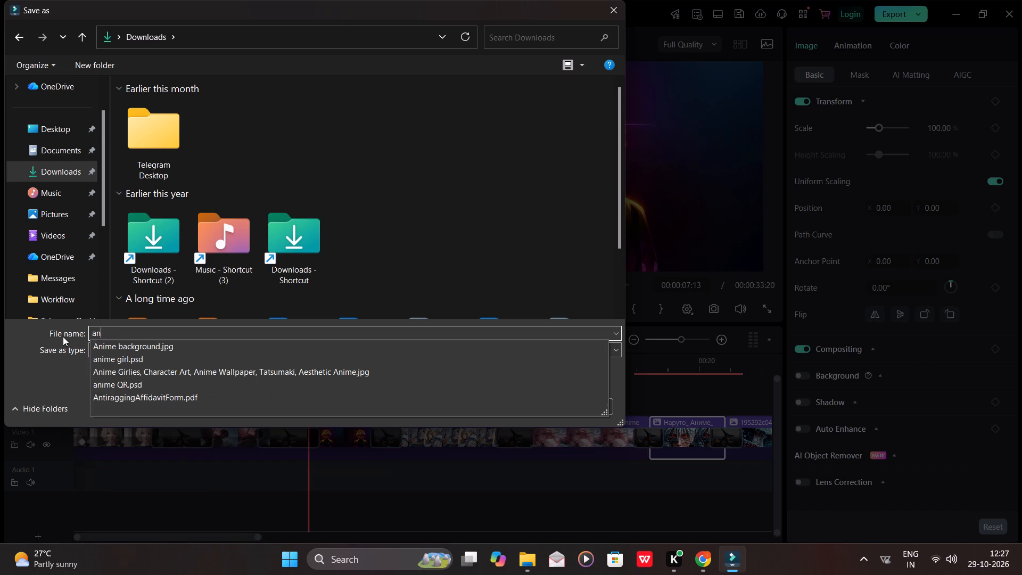
text(ime style)
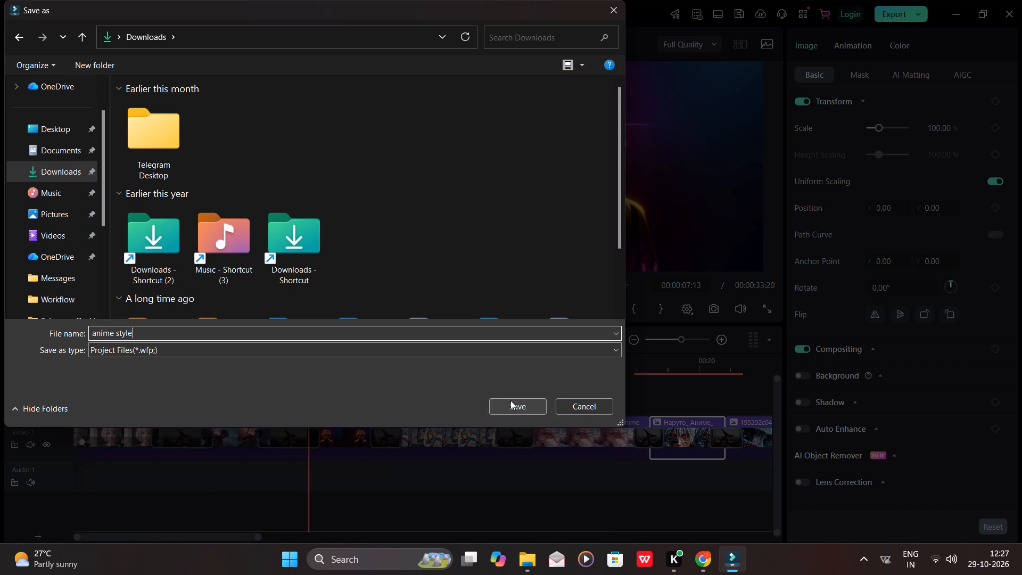
click(526, 404)
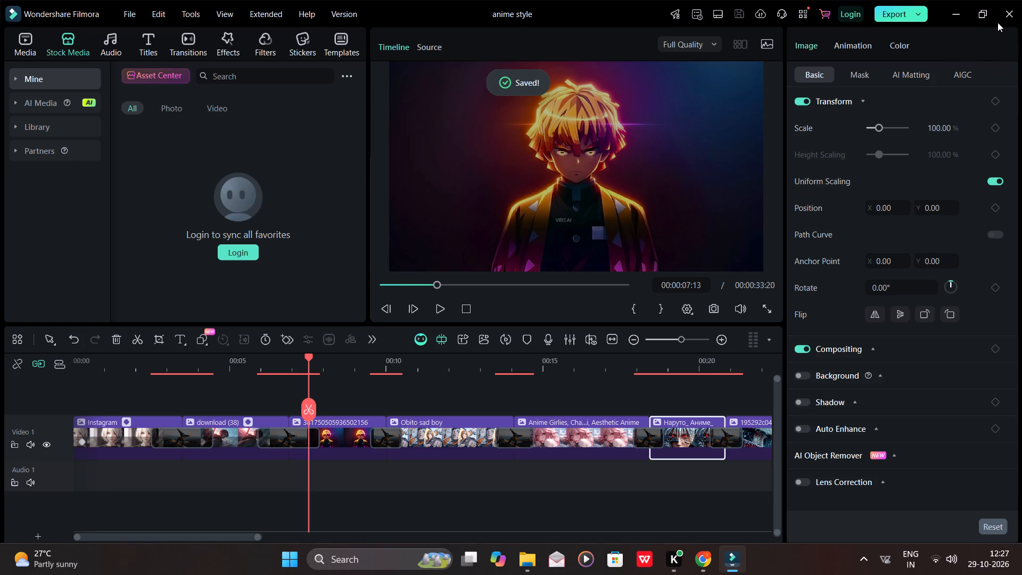
Briefly play the slideshow's third clip, the one with the glowing orange-haired character, and pause within it.
key(space)
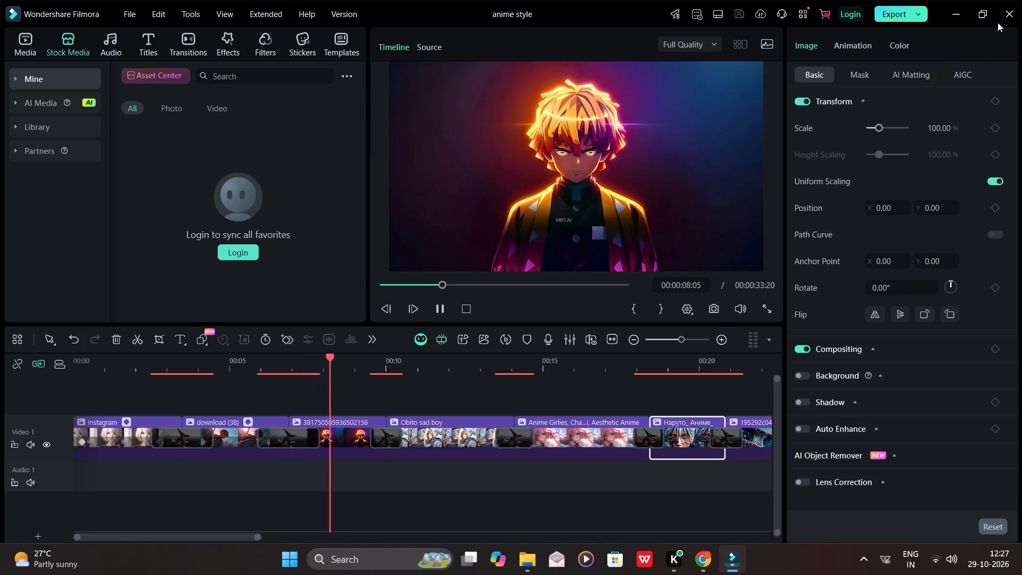
key(space)
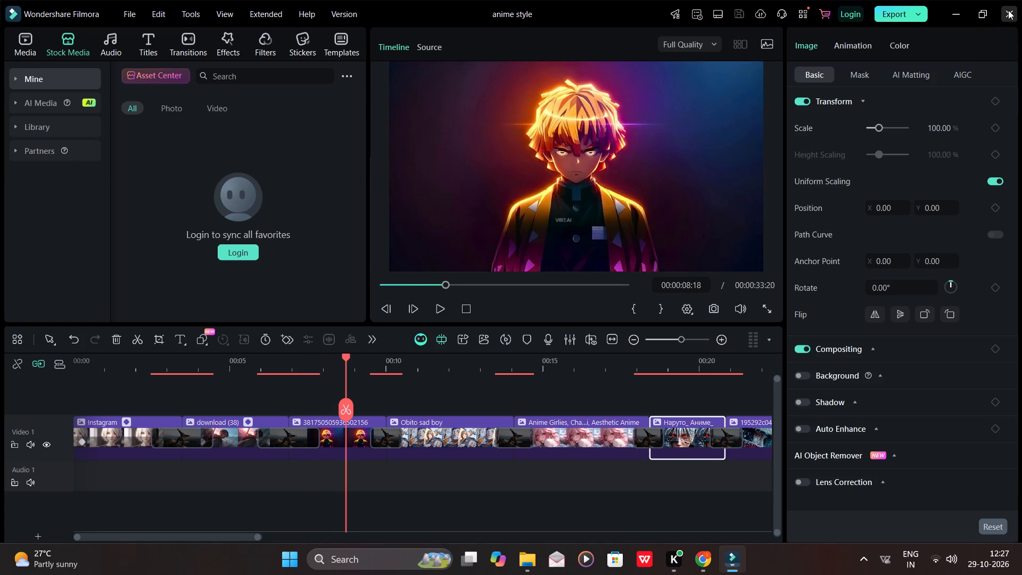